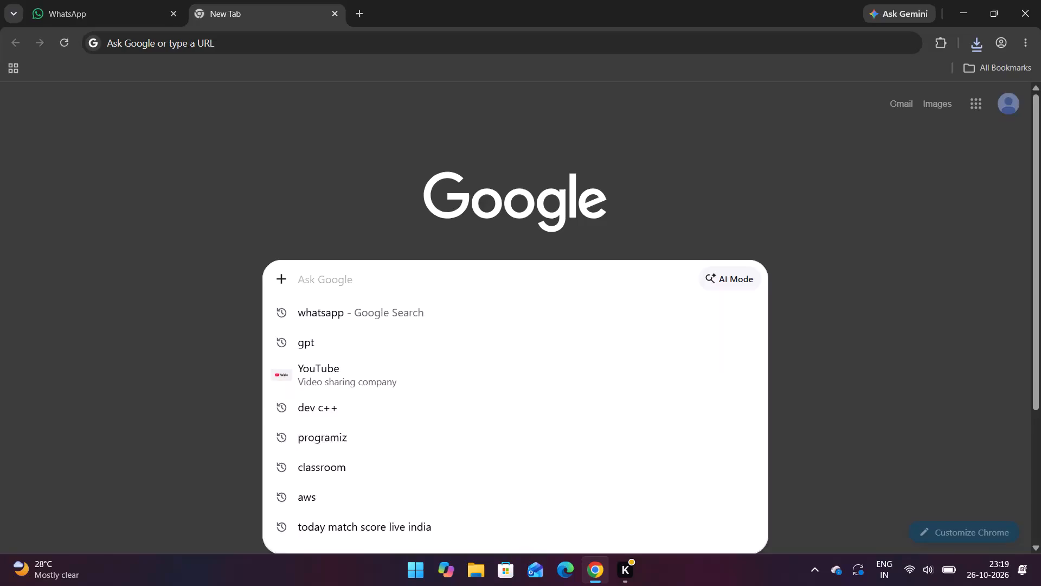
# Search Google for "i love pdf convert pdf to word" and open the iLovePDF PDF to Word converter page.
pyautogui.write('i love')
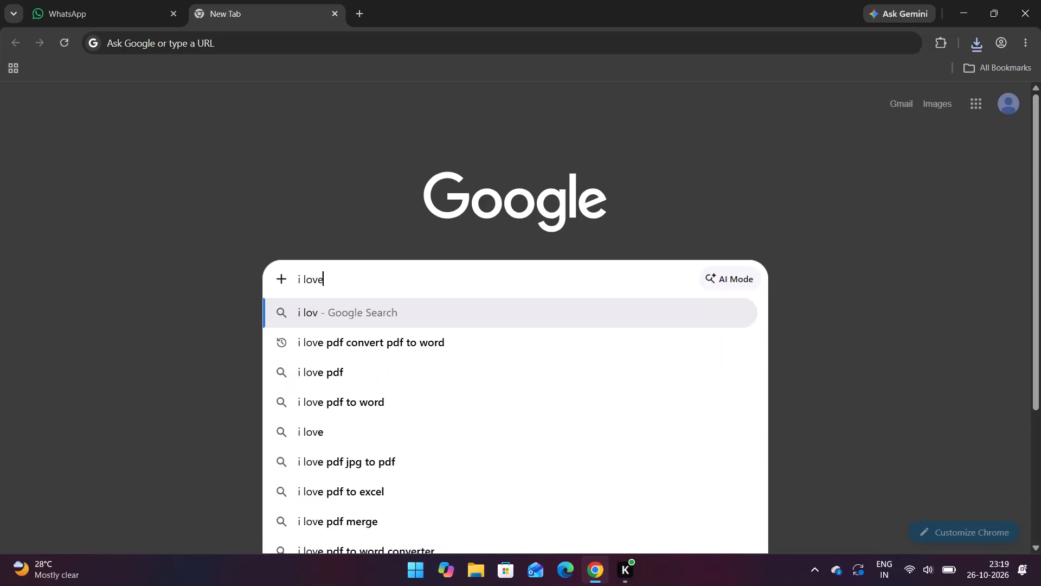
pyautogui.press('space')
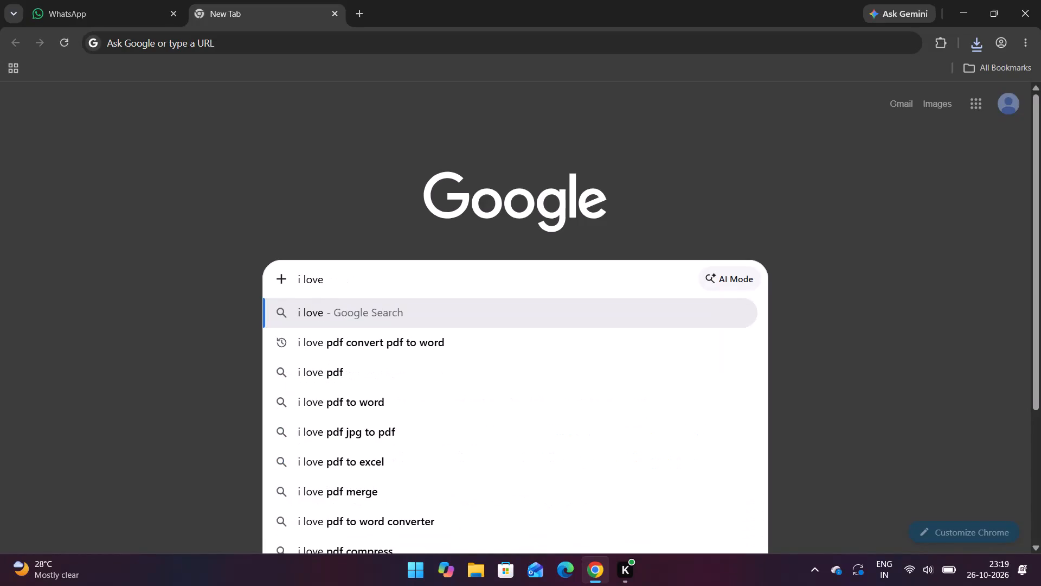
pyautogui.press('p')
pyautogui.write('df')
pyautogui.press('space')
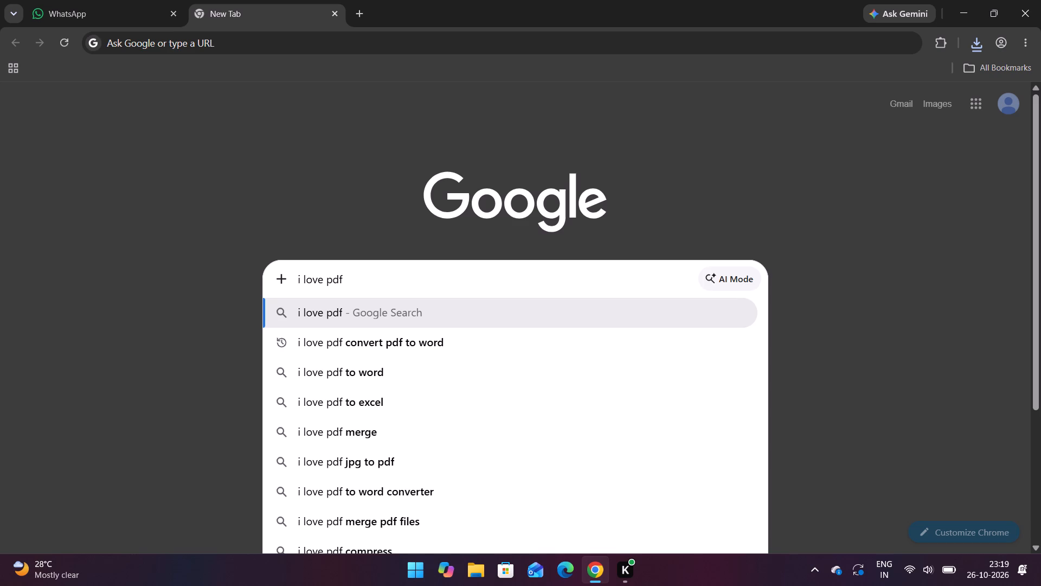
pyautogui.click(444, 349)
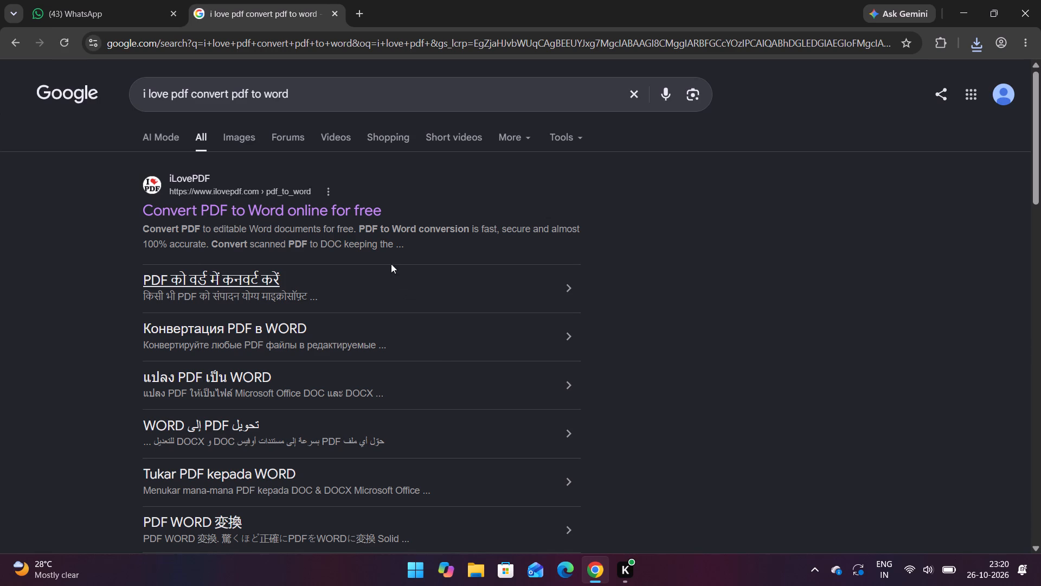
pyautogui.click(373, 216)
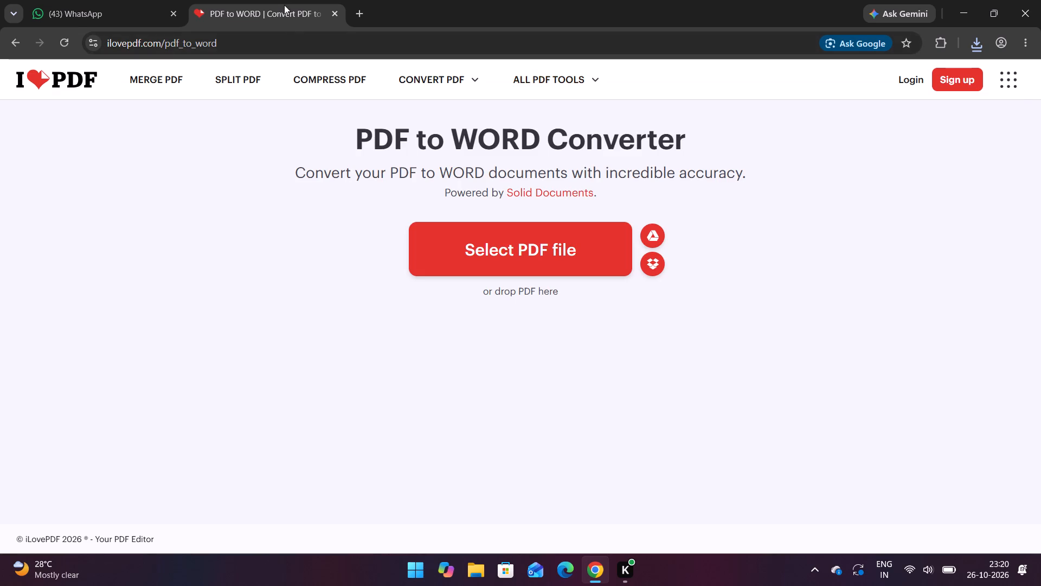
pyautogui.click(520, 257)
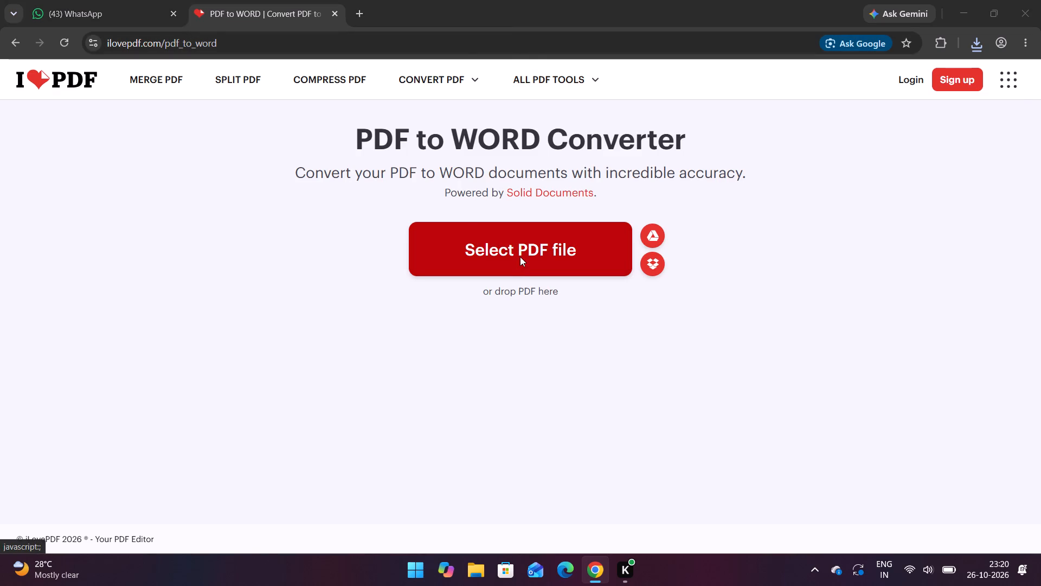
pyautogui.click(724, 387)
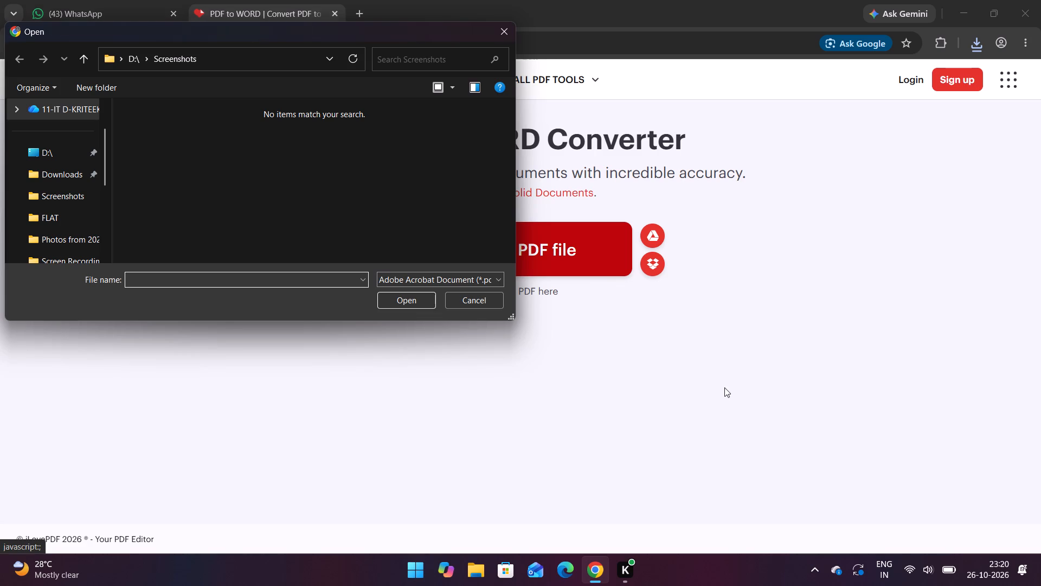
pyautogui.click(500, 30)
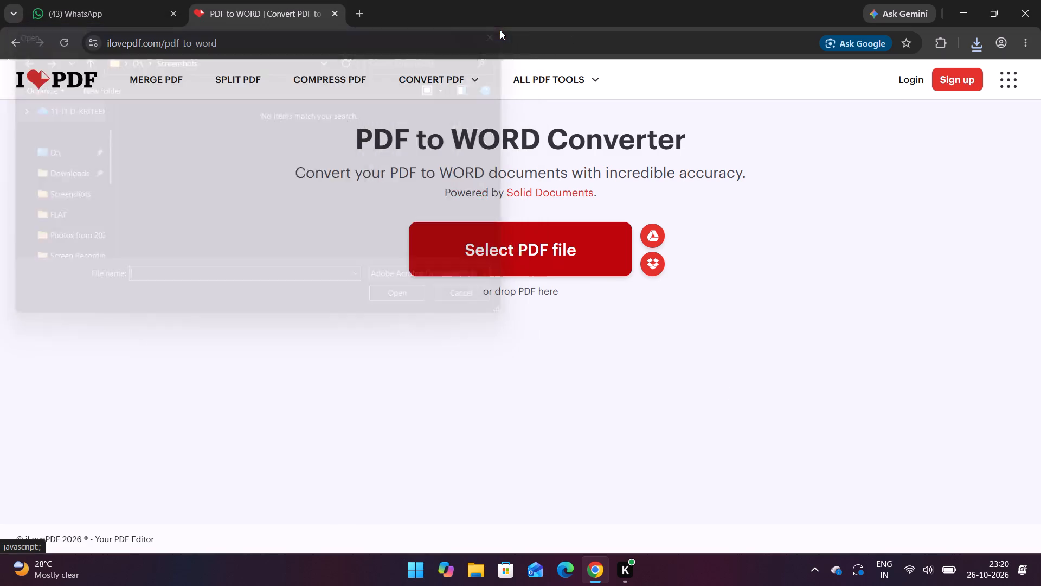
# Add PS 2 Exp11.pdf from the browser's recent downloads to the PDF to Word converter.
pyautogui.click(971, 35)
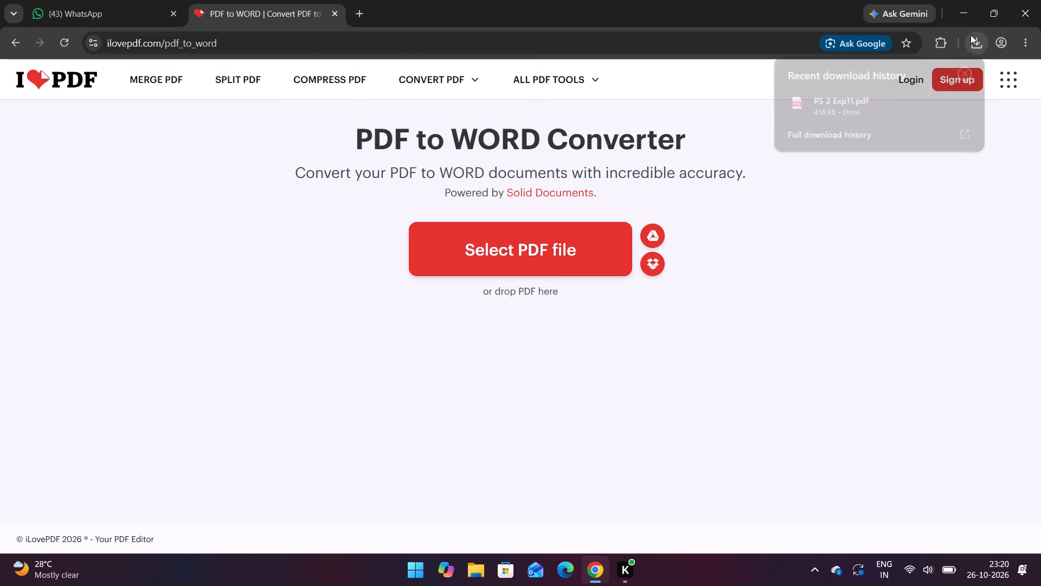
pyautogui.moveTo(845, 106); pyautogui.dragTo(568, 237)
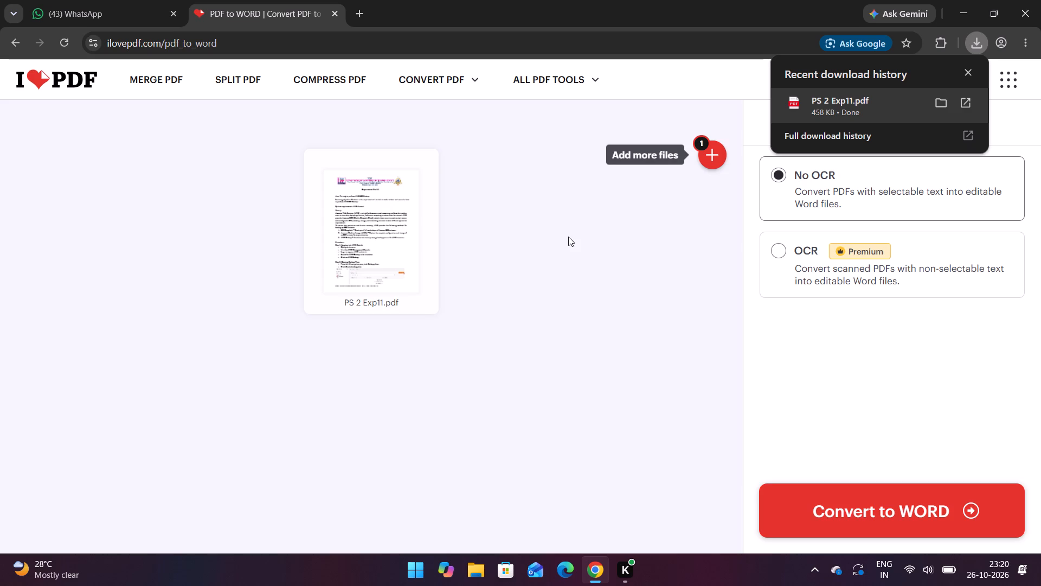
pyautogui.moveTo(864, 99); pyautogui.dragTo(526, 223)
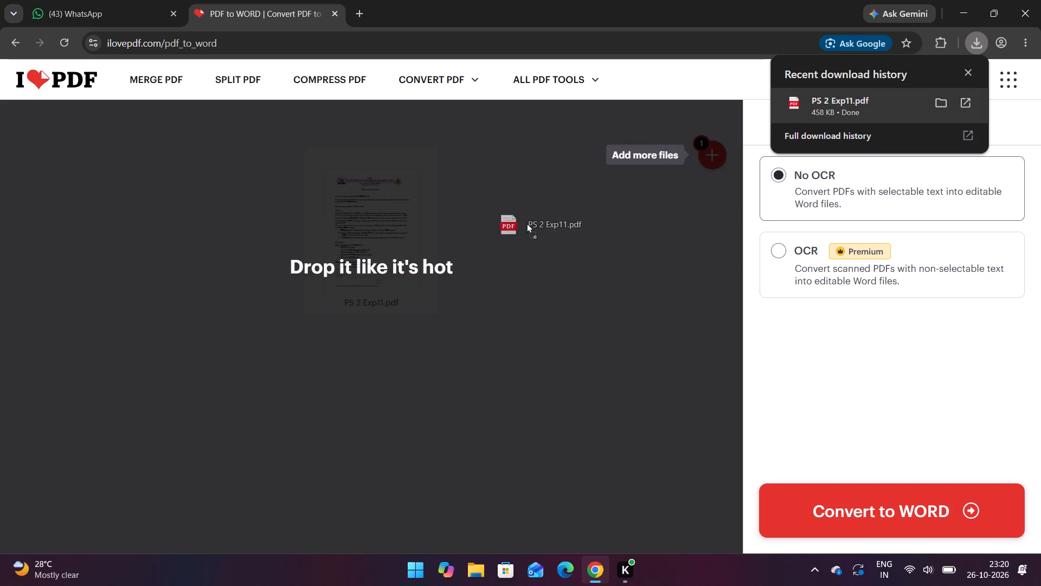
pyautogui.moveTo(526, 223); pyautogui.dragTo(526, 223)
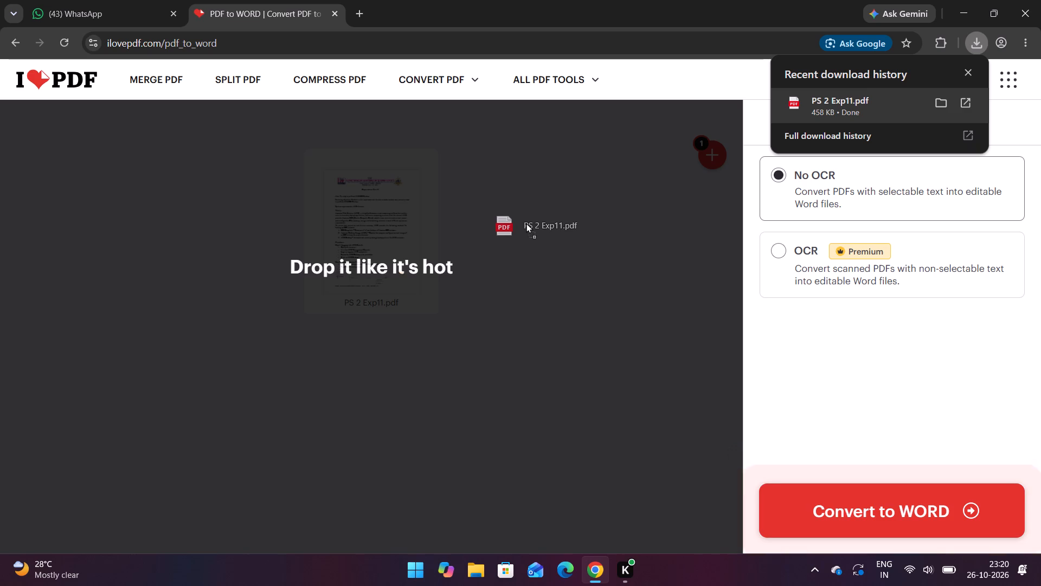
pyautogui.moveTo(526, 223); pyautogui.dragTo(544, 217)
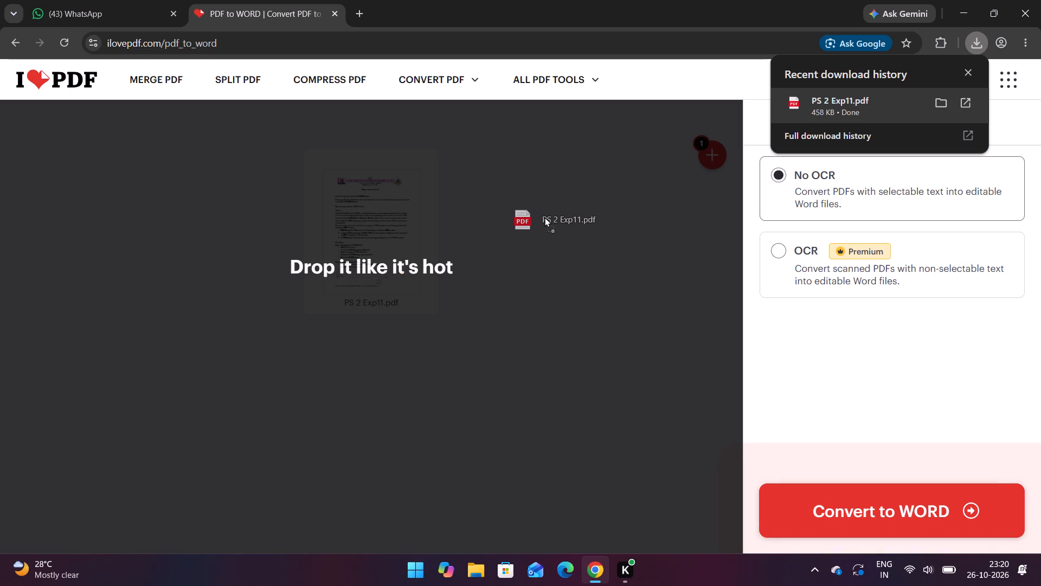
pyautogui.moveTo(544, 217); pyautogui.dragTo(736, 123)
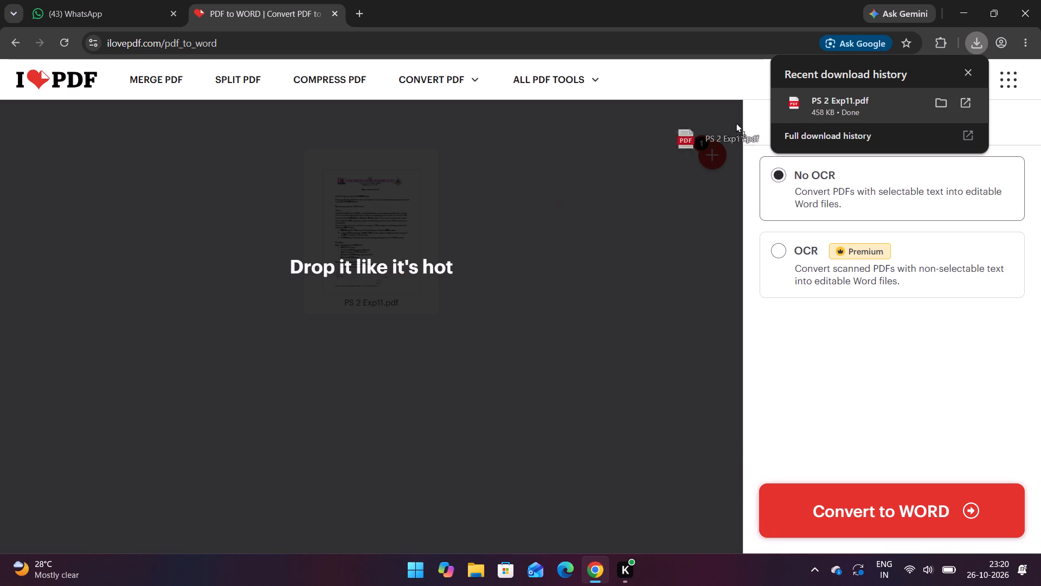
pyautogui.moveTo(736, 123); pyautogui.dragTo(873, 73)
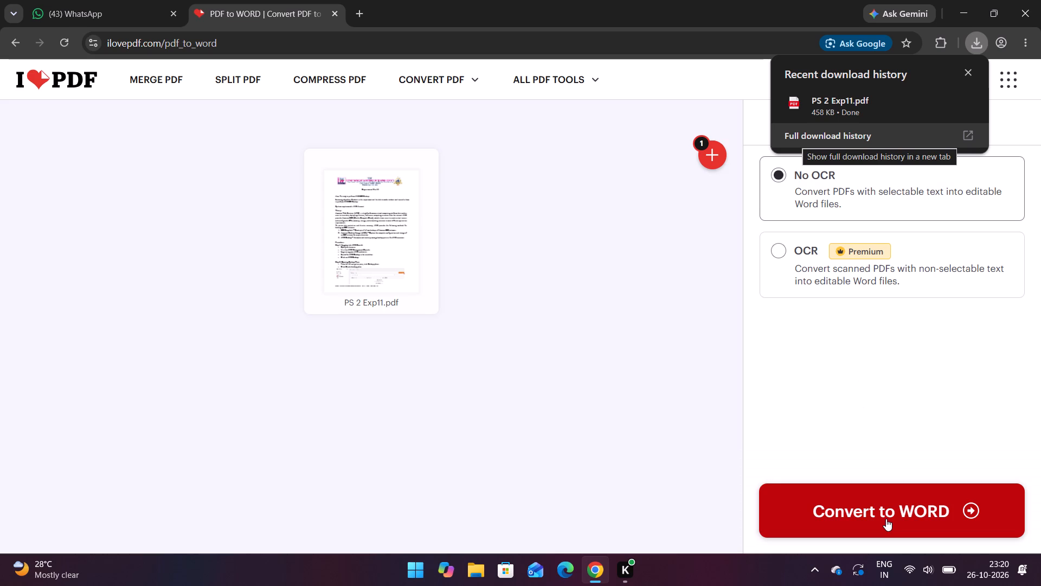
# Start the conversion of PS 2 Exp11.pdf to Word.
pyautogui.click(886, 519)
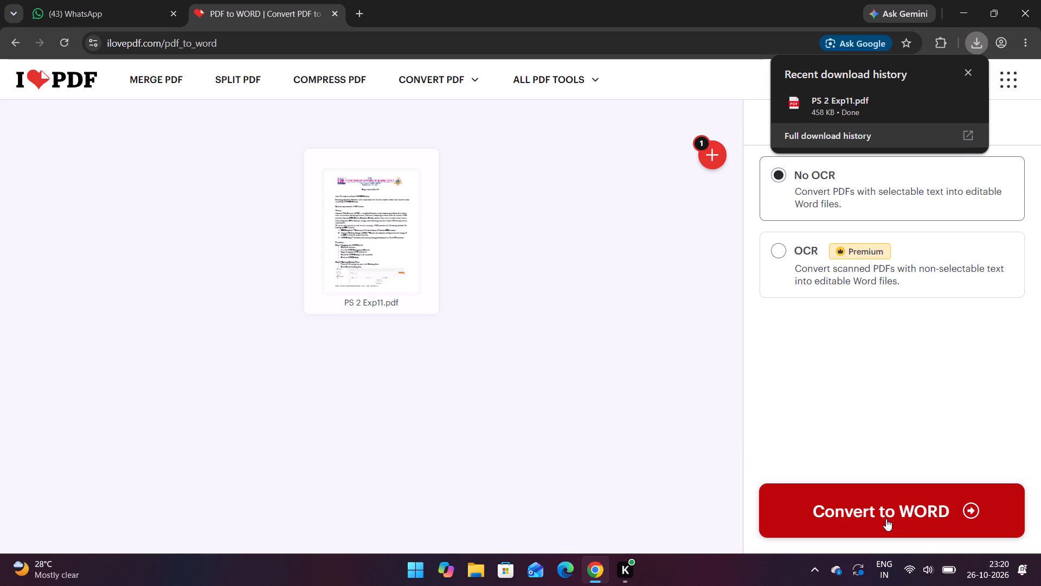
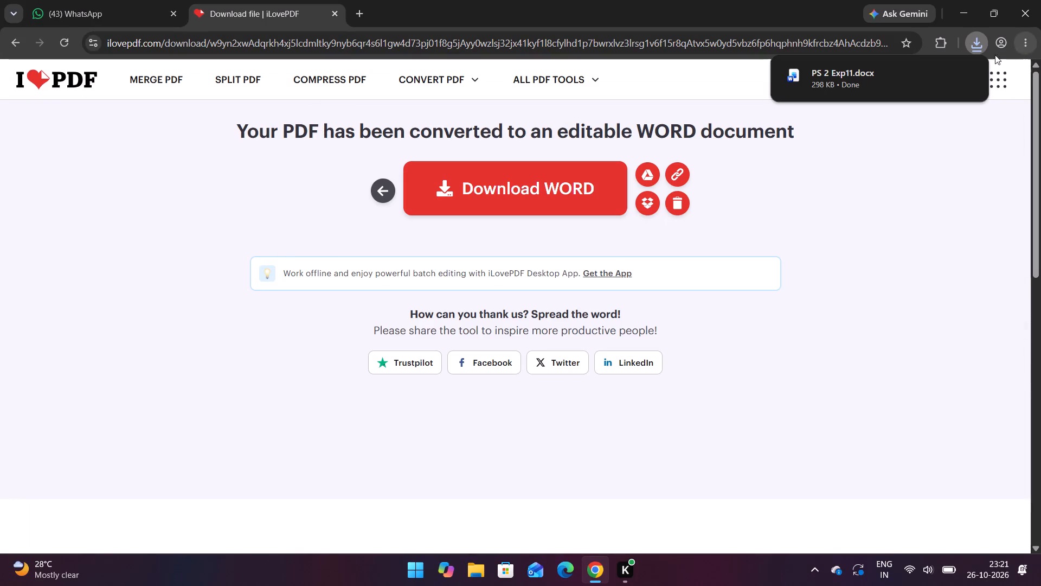
# Open the downloaded PS 2 Exp11.docx in Word and enable editing.
pyautogui.click(967, 75)
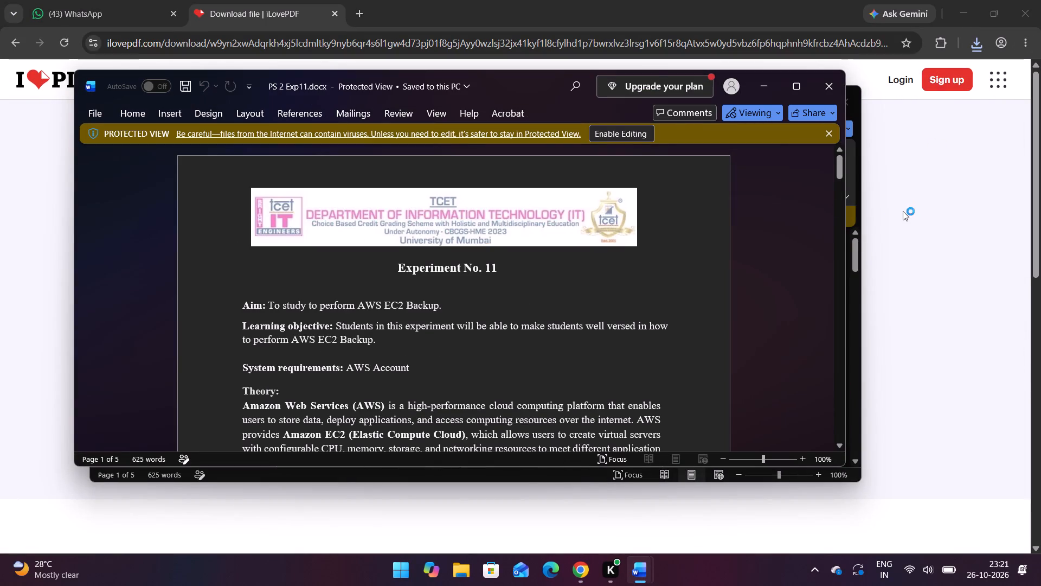
pyautogui.click(639, 135)
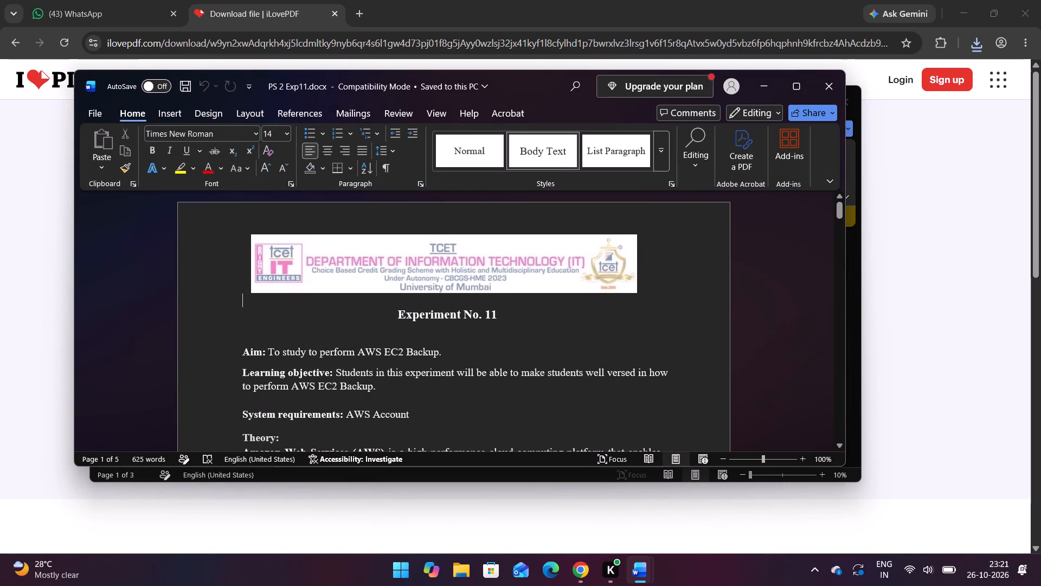
# Examine the converted PS 2 Exp11.docx, including its header banner and footer, and maximize its window.
pyautogui.scroll(-19, 438, 343)
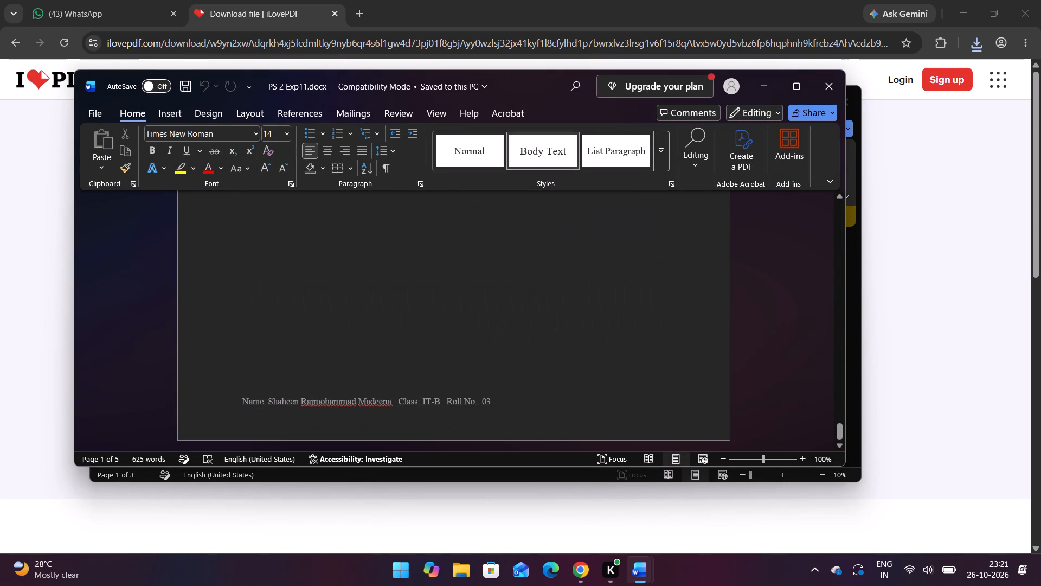
pyautogui.scroll(3, 438, 343)
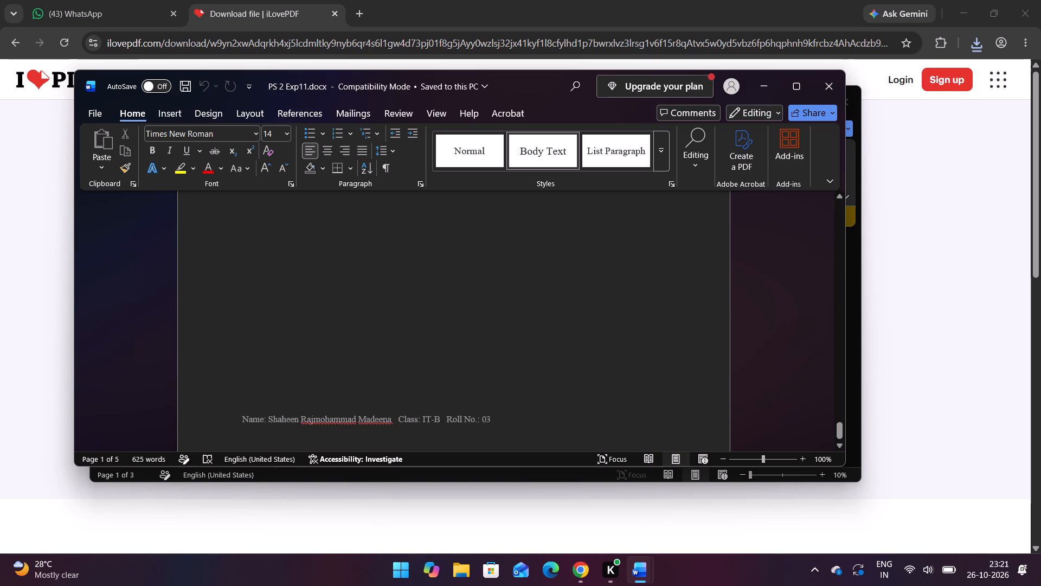
pyautogui.scroll(6, 438, 343)
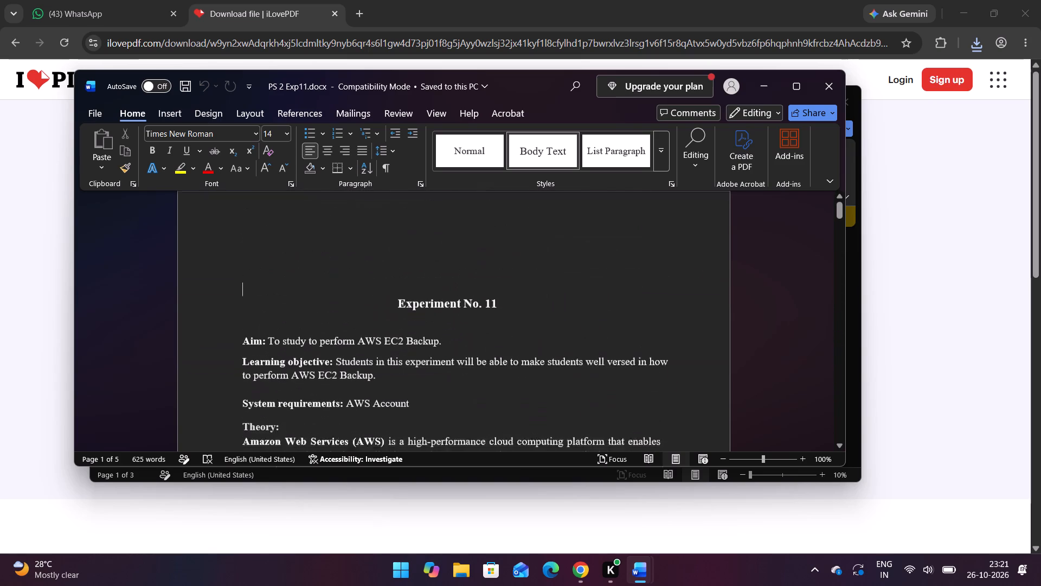
pyautogui.scroll(5, 438, 343)
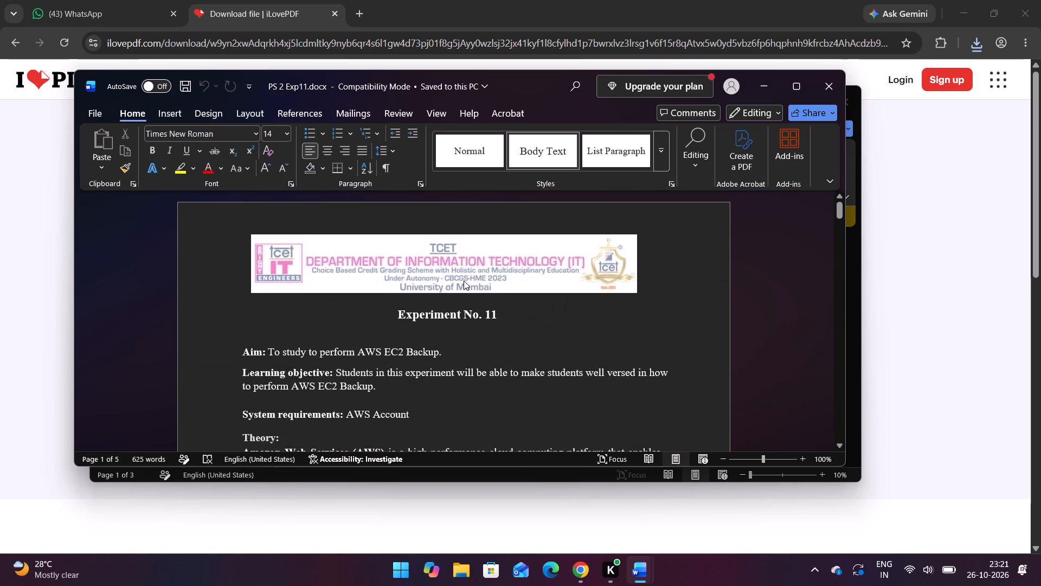
pyautogui.click(464, 281)
pyautogui.click(798, 92)
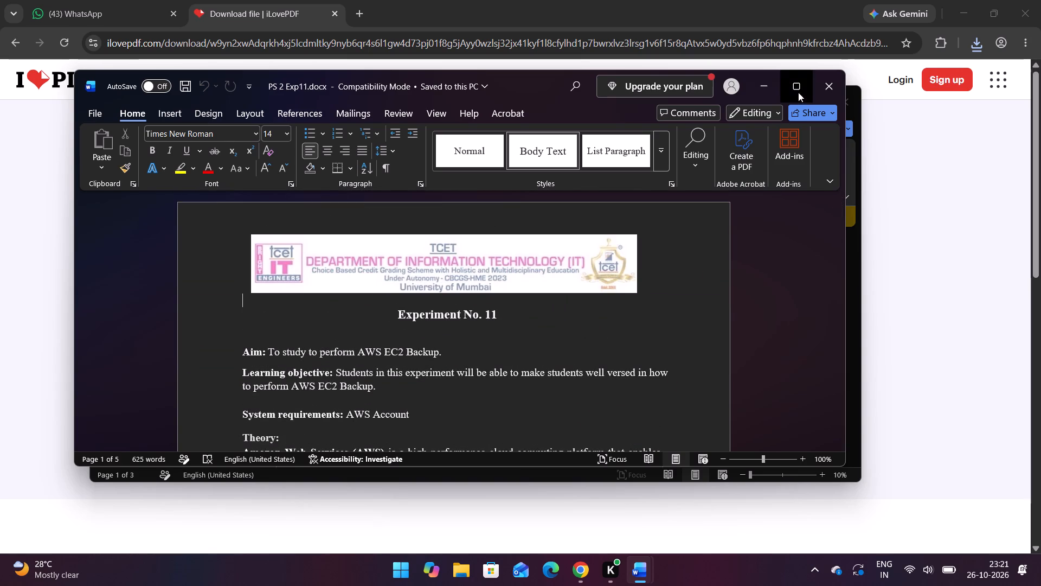
# Open PS 2 Exp10_48.docx from File Explorer's recent files, check its first page, and close it.
pyautogui.click(407, 564)
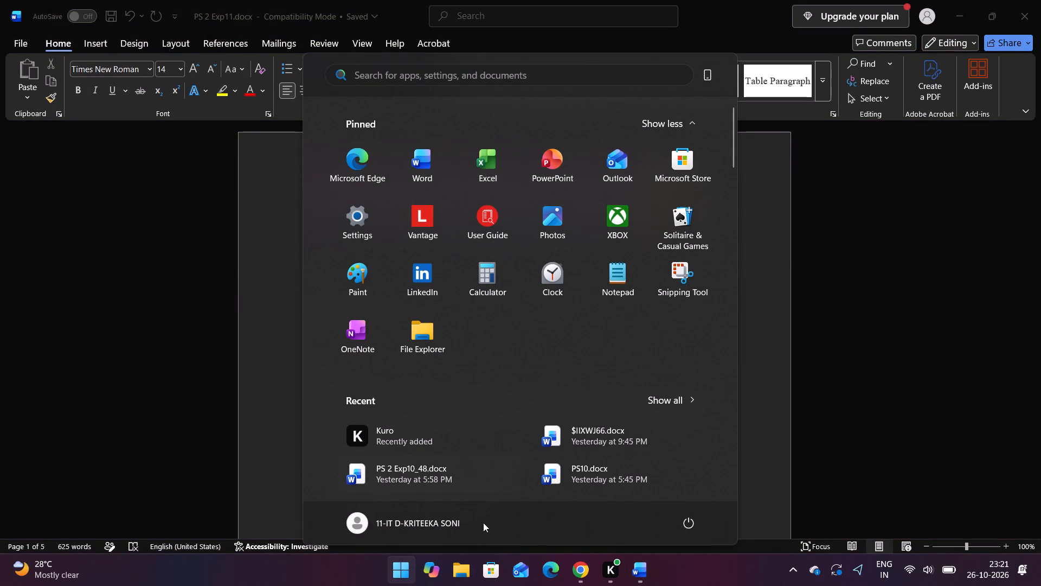
pyautogui.click(466, 565)
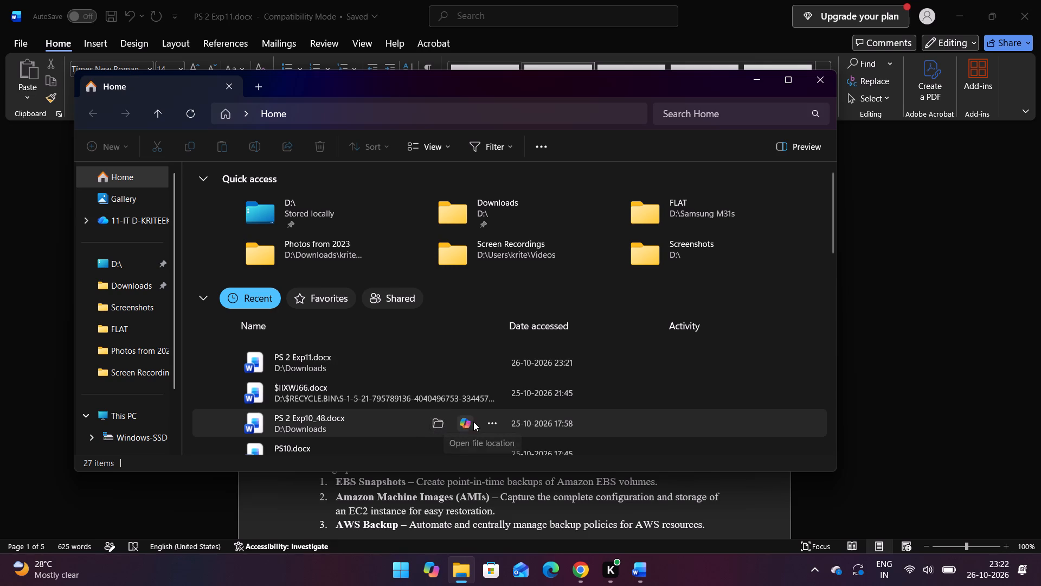
pyautogui.doubleClick(361, 417)
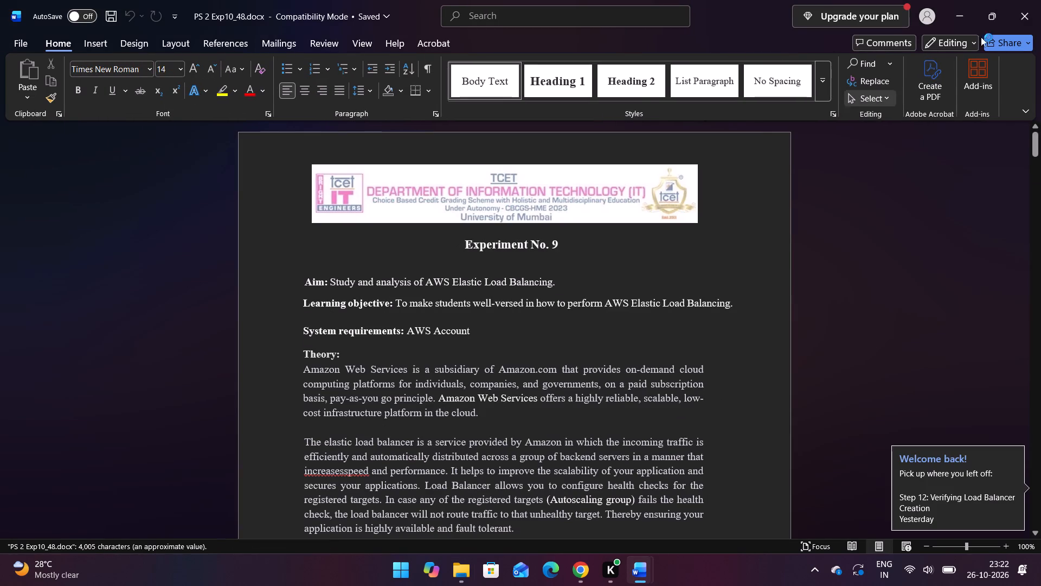
pyautogui.click(1040, 0)
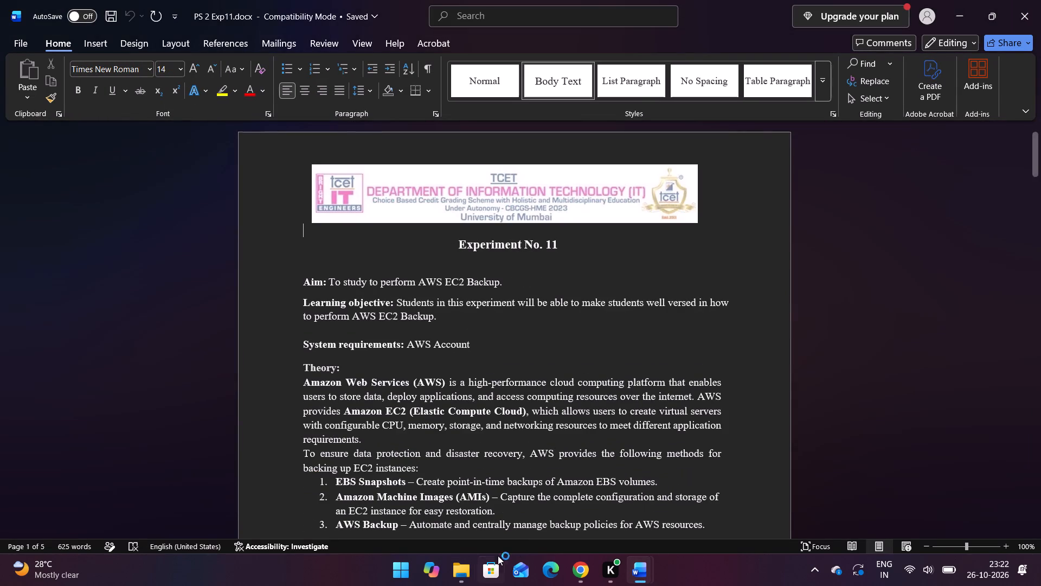
# Open PS10.docx from File Explorer's recent files.
pyautogui.click(467, 574)
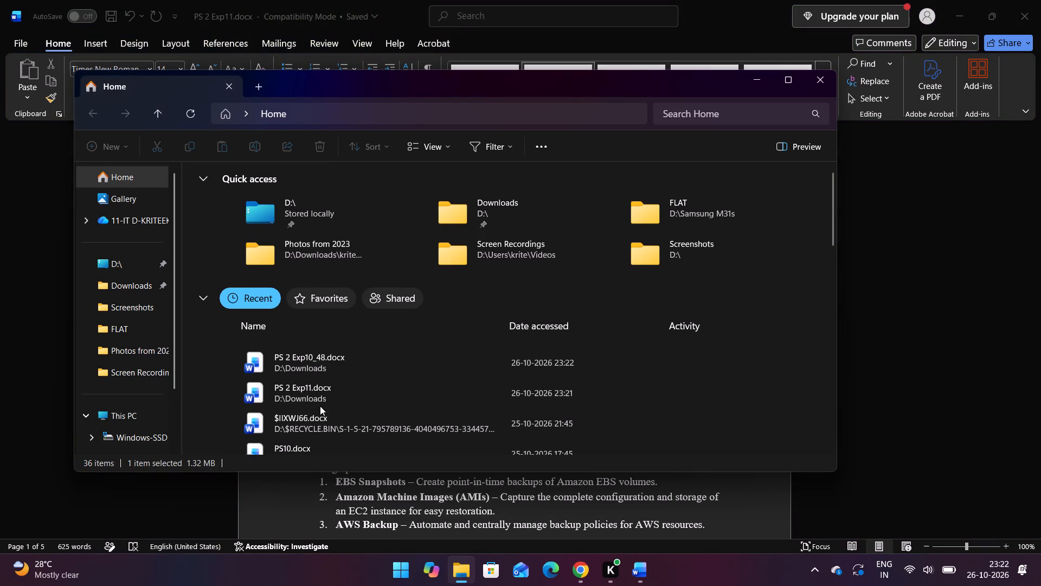
pyautogui.click(322, 446)
pyautogui.doubleClick(322, 446)
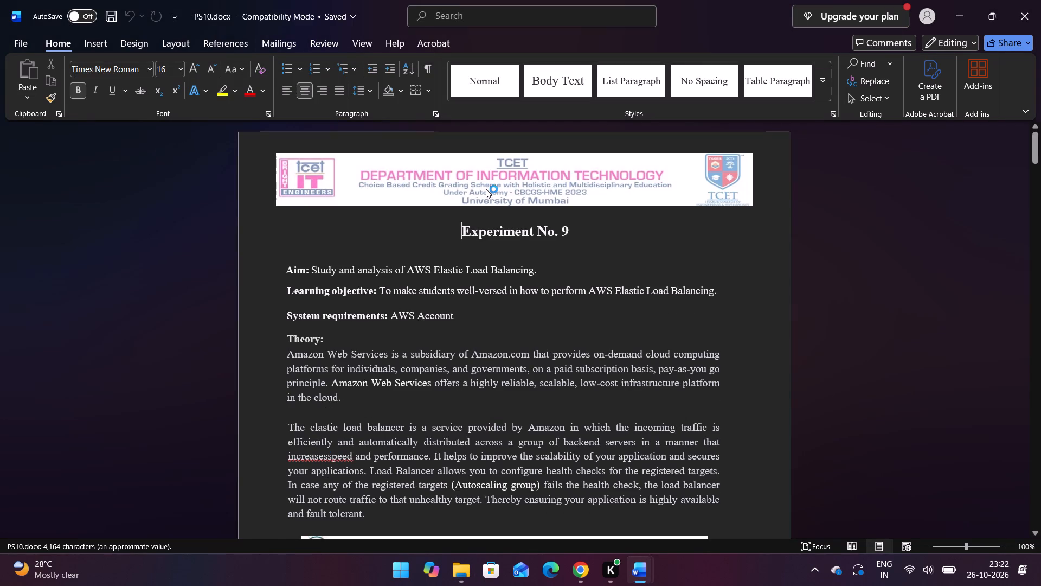
# Open the page header of PS10.docx for editing and select the TCET Department of Information Technology banner picture.
pyautogui.doubleClick(486, 189)
pyautogui.doubleClick(486, 189)
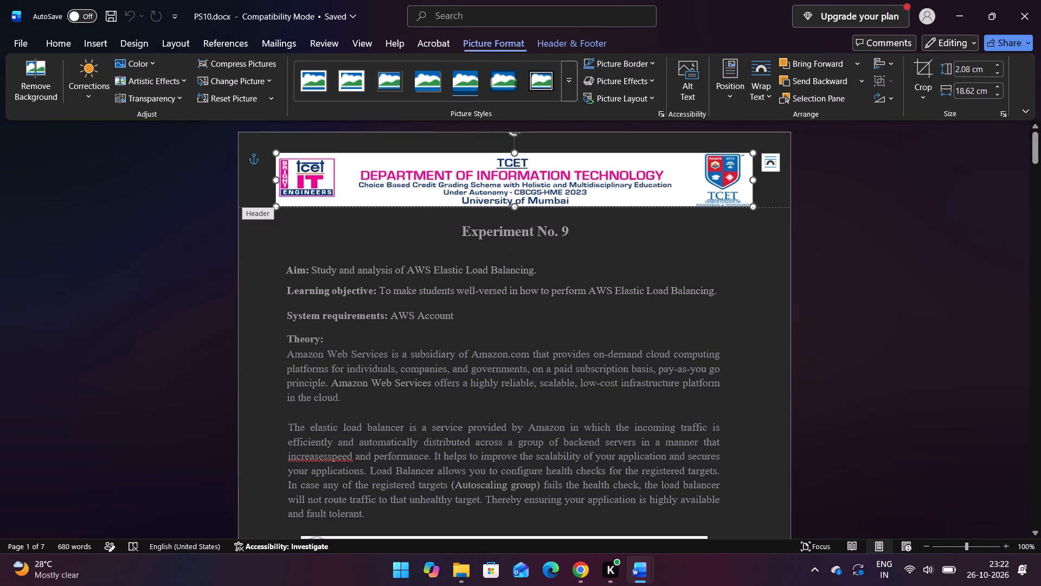
pyautogui.rightClick(437, 181)
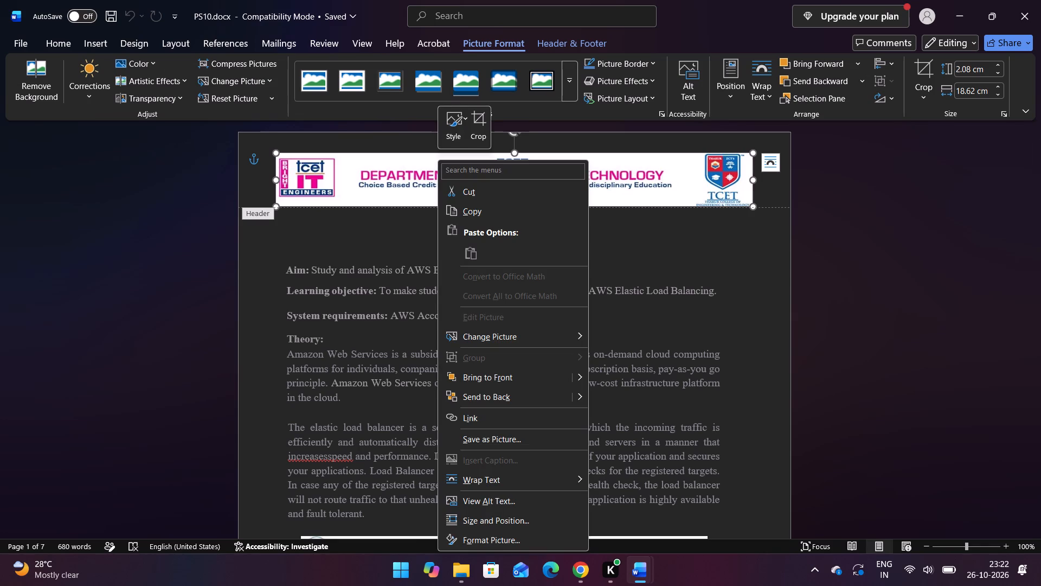
pyautogui.click(418, 181)
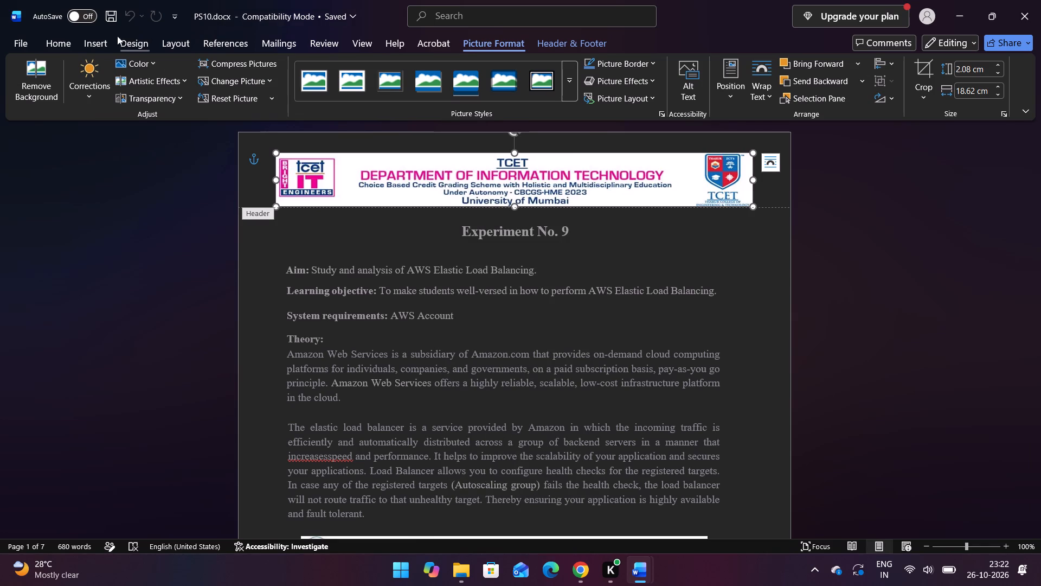
pyautogui.click(128, 35)
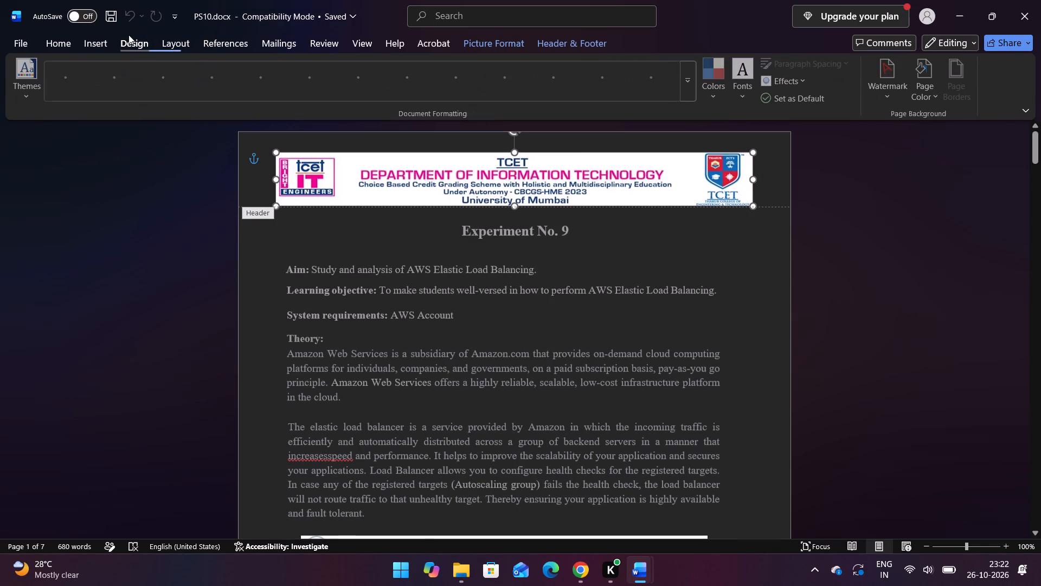
pyautogui.click(88, 40)
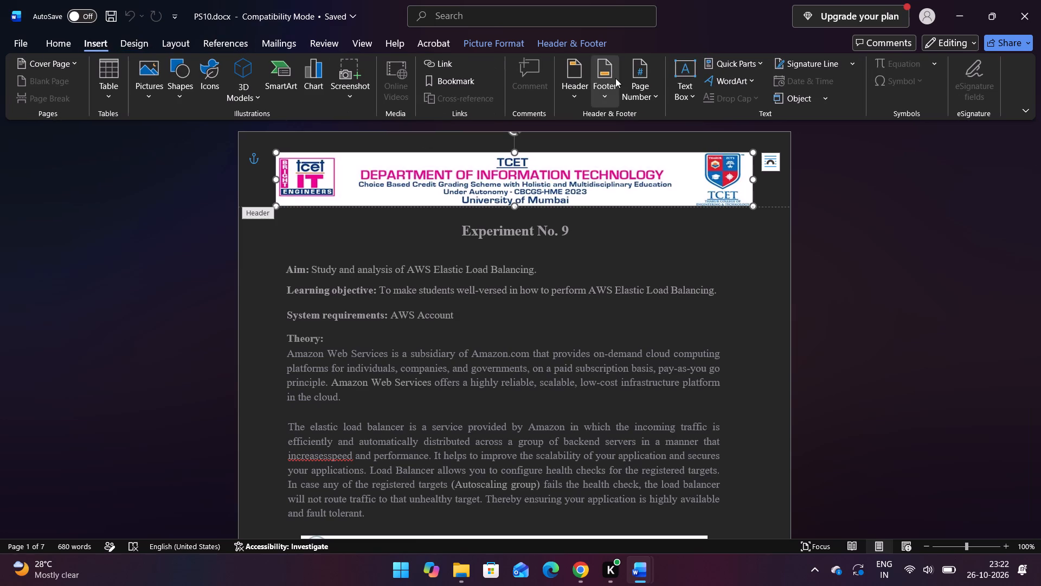
pyautogui.click(581, 80)
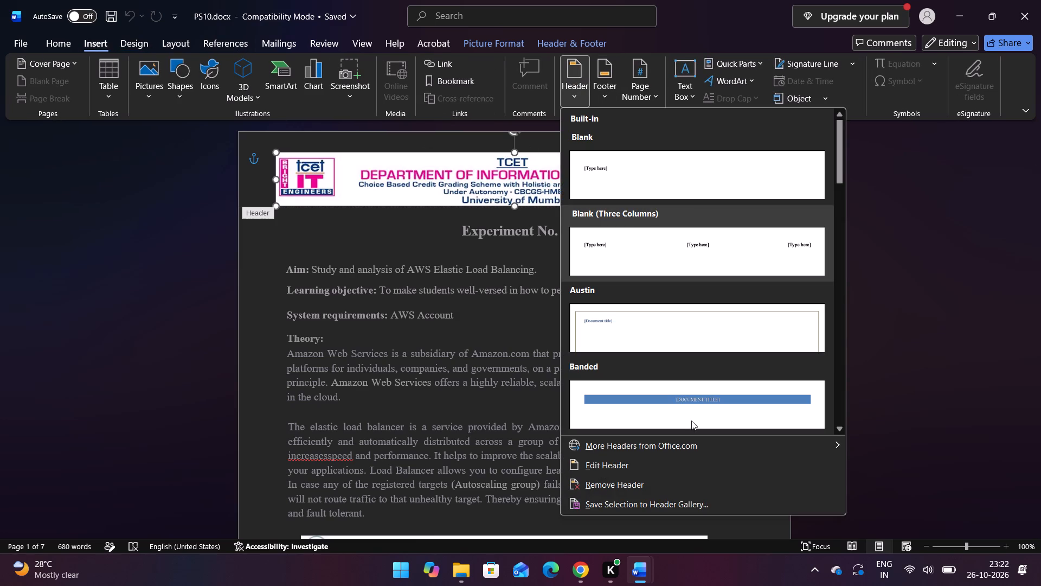
pyautogui.click(644, 473)
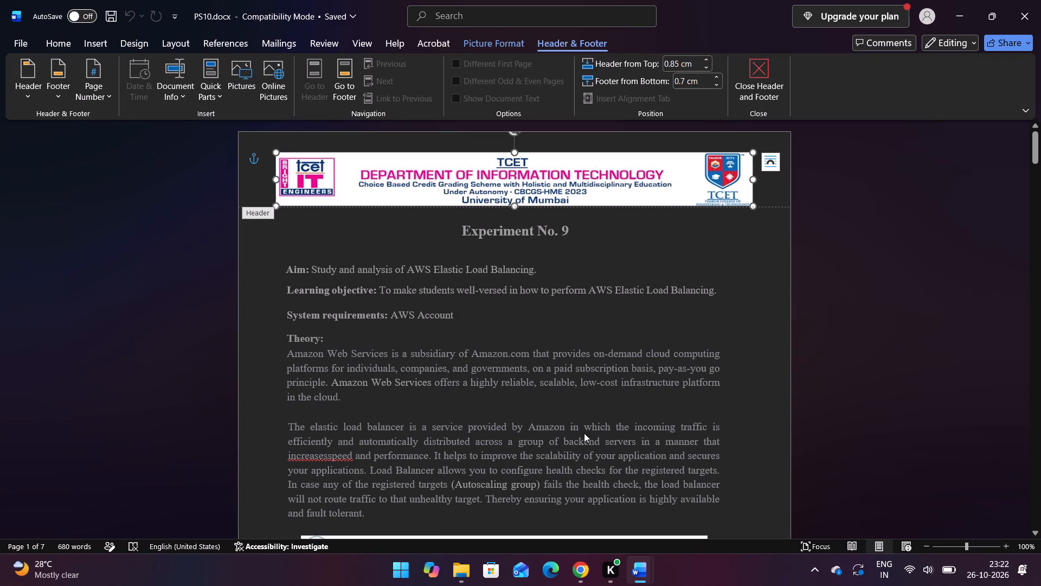
pyautogui.click(440, 188)
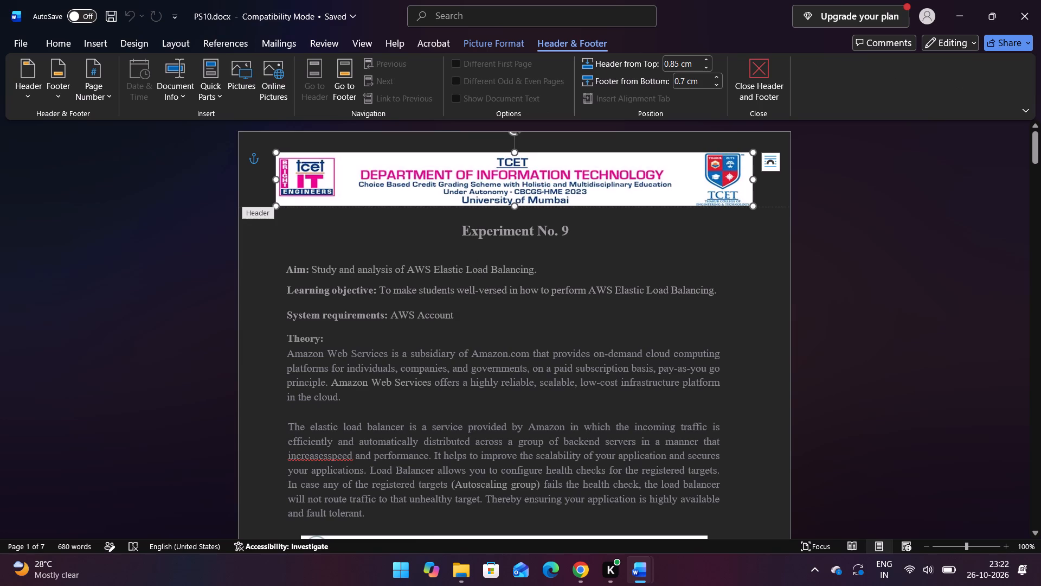
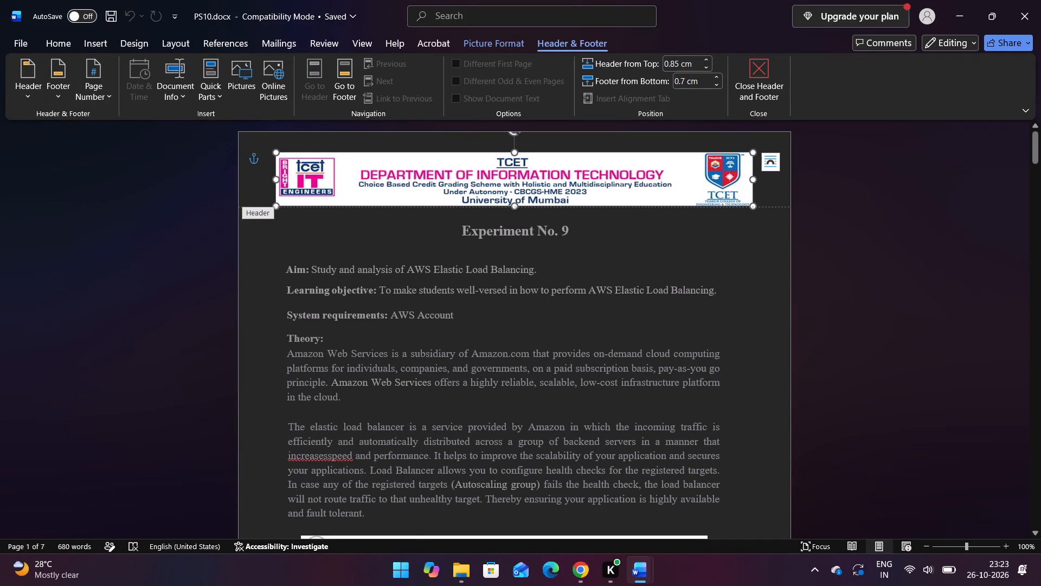
# Save the selected TCET banner picture from the PS10.docx header to the Headers gallery under the name tcet.
pyautogui.click(35, 78)
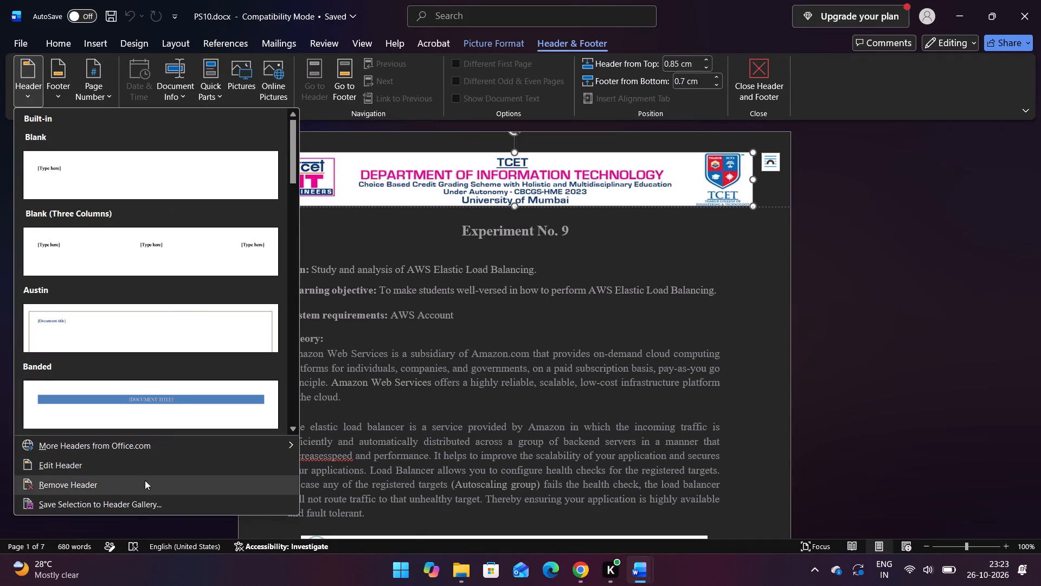
pyautogui.click(141, 502)
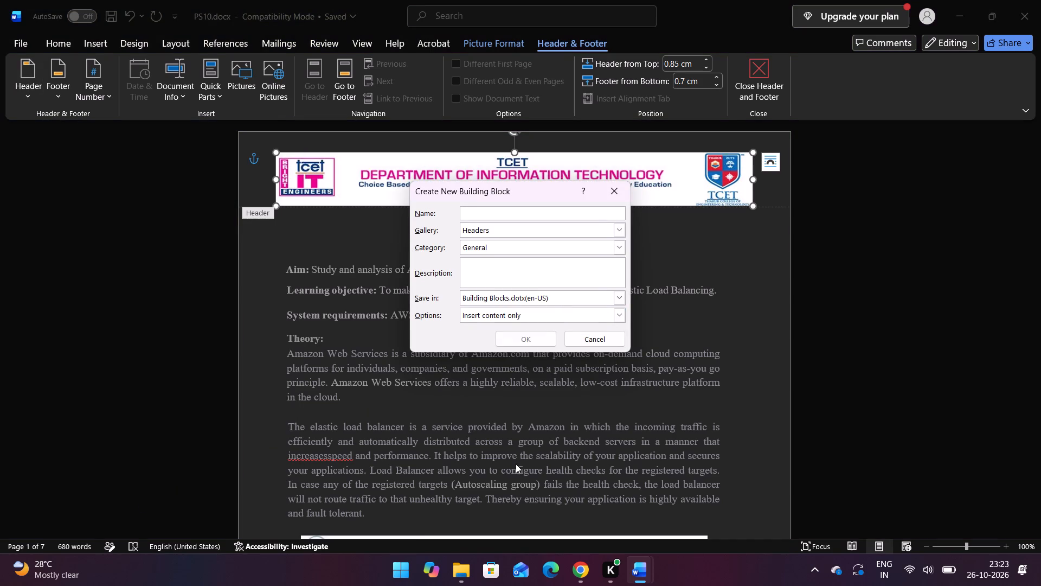
pyautogui.write('tcet')
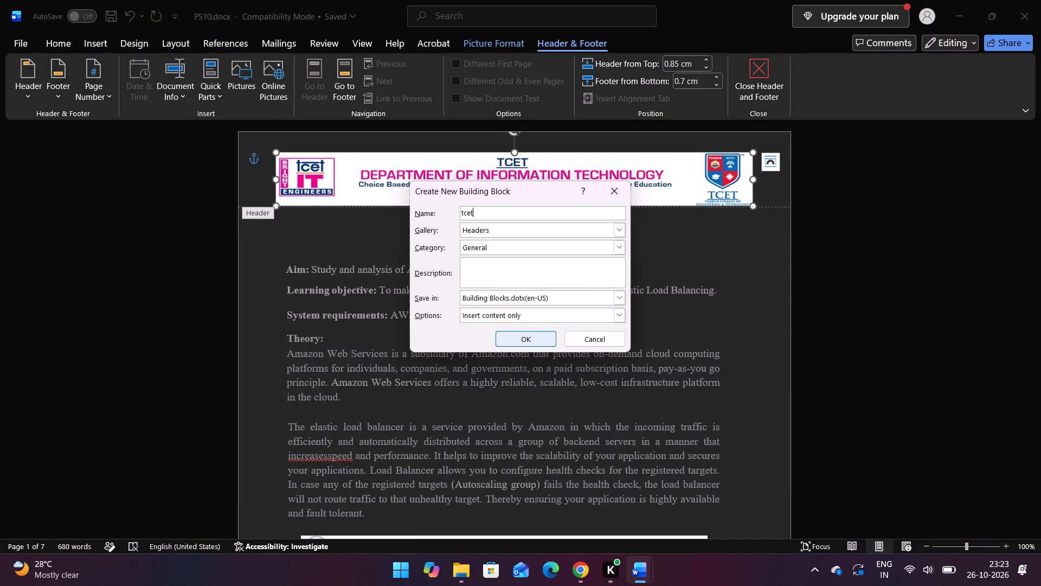
pyautogui.click(528, 335)
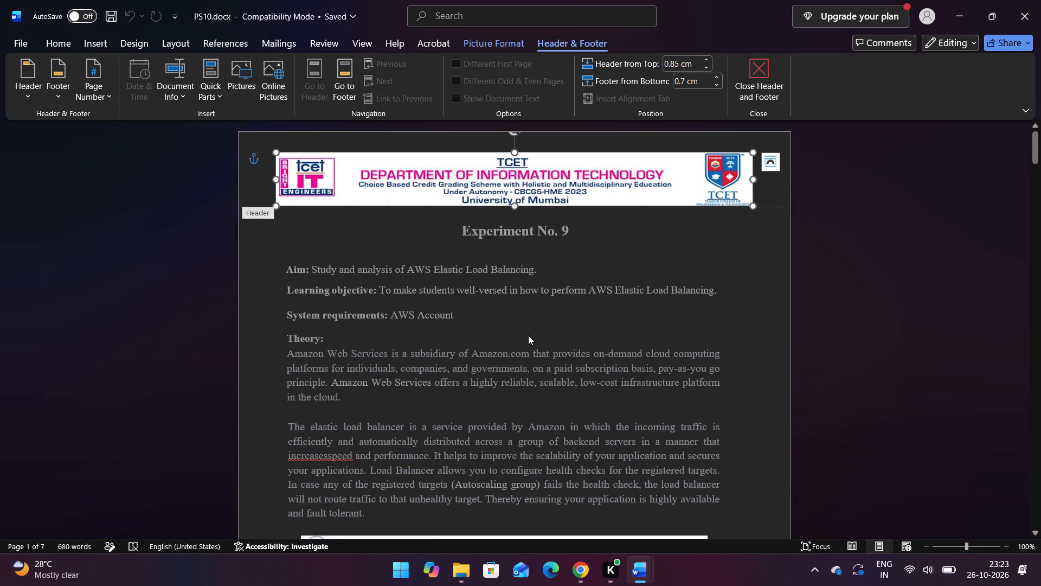
pyautogui.click(857, 322)
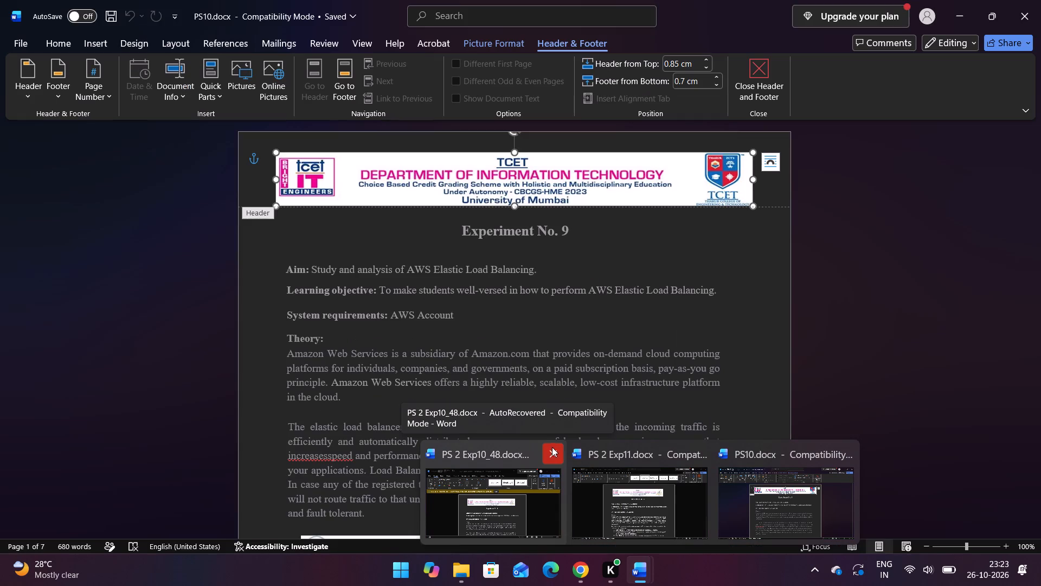
# Close the recovered PS 2 Exp10_48.docx without saving its changes.
pyautogui.click(552, 448)
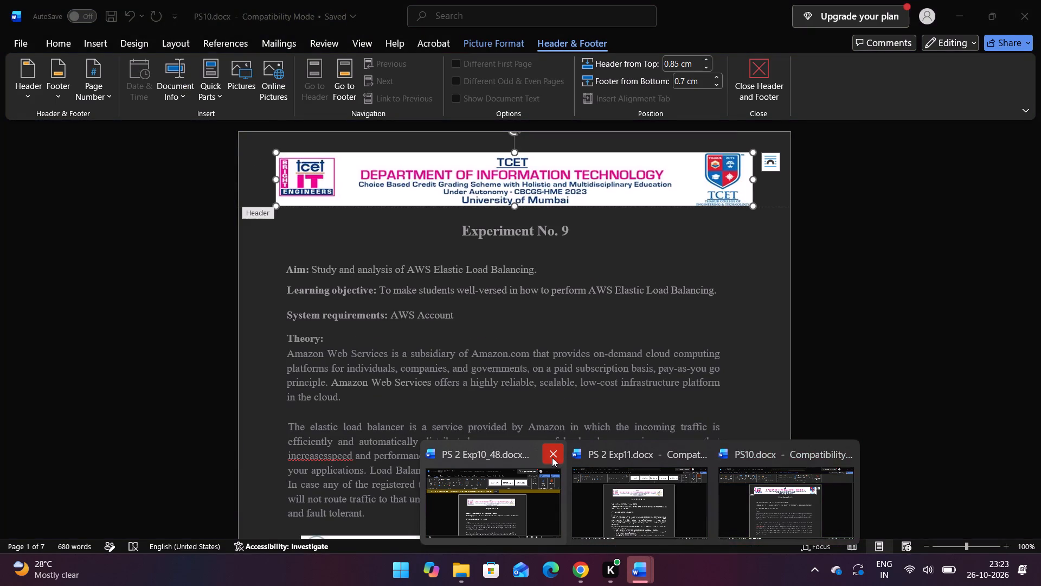
pyautogui.click(552, 457)
pyautogui.click(648, 502)
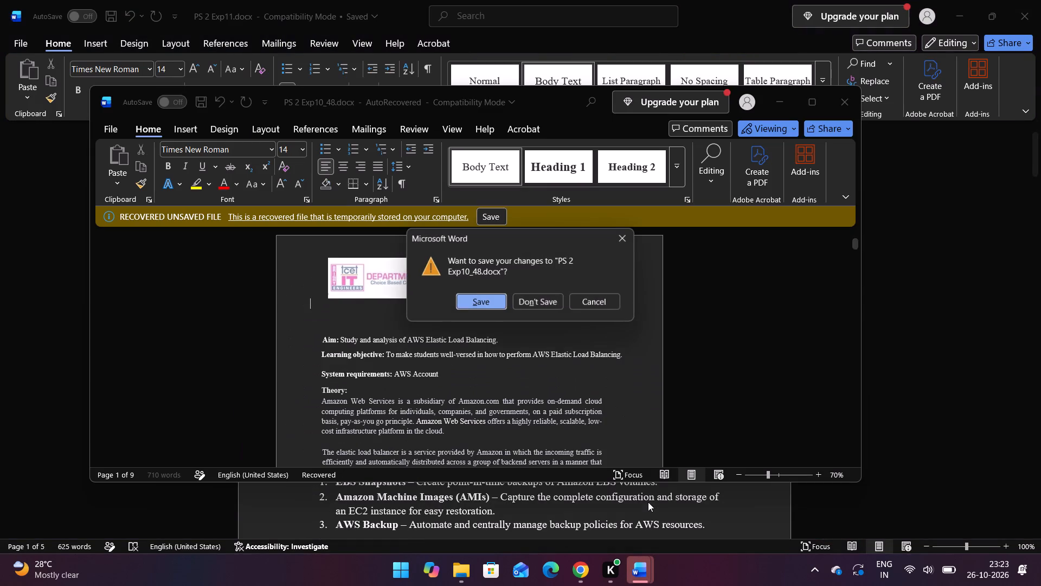
pyautogui.click(531, 302)
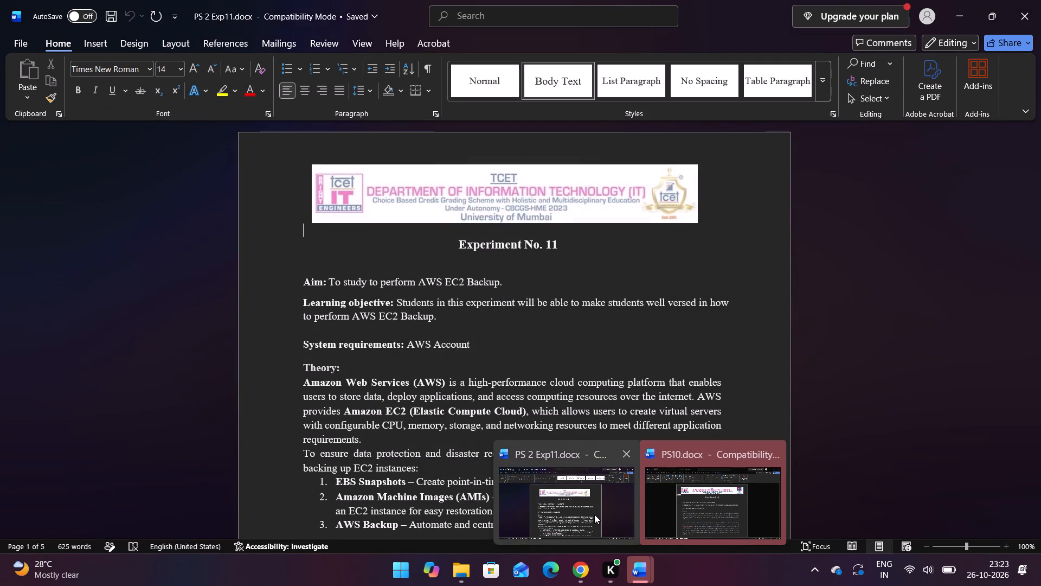
# Switch to PS 2 Exp11.docx and open its first-page header for editing.
pyautogui.click(594, 514)
pyautogui.click(587, 177)
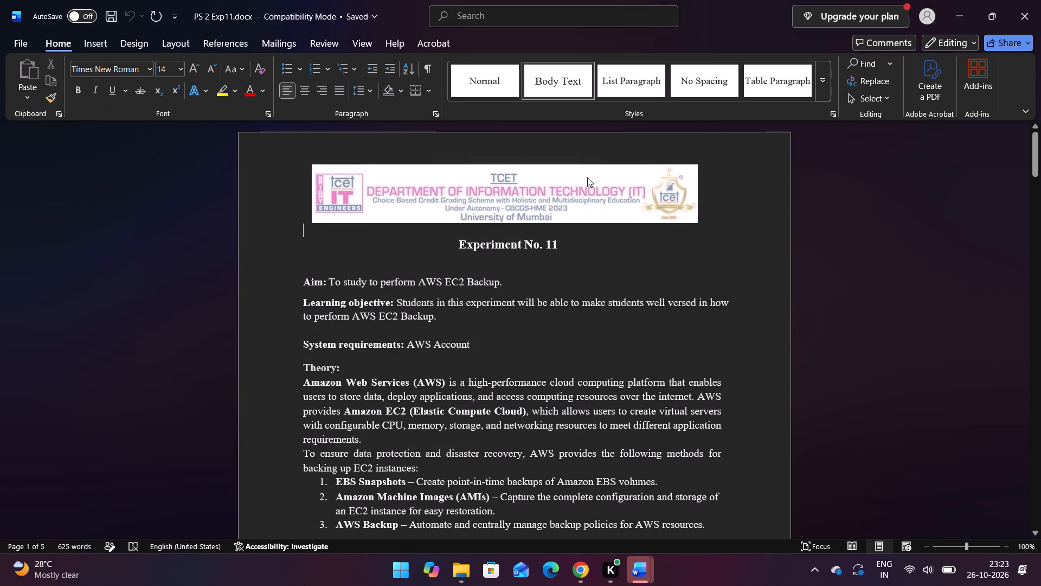
pyautogui.doubleClick(587, 177)
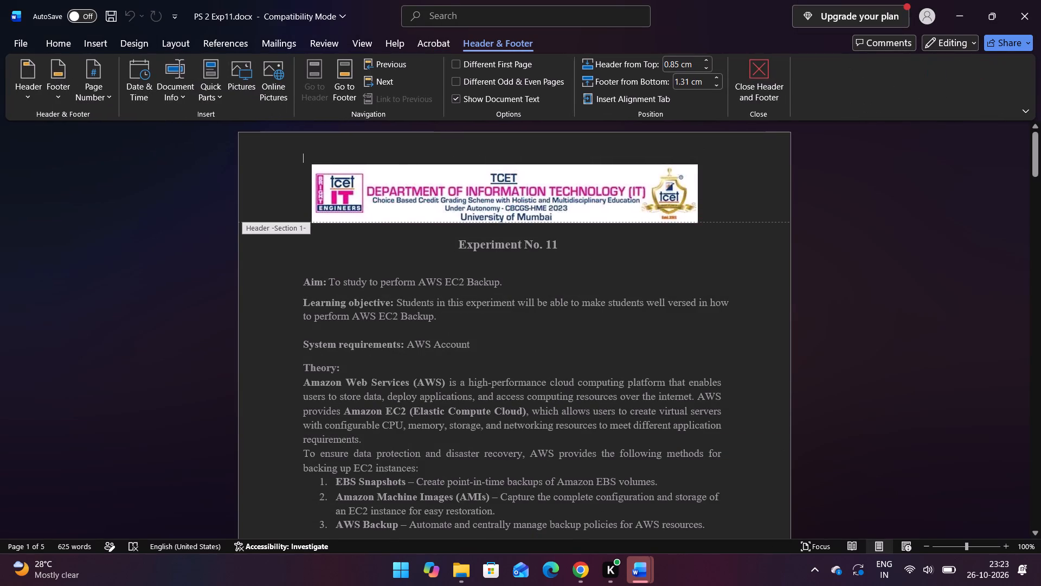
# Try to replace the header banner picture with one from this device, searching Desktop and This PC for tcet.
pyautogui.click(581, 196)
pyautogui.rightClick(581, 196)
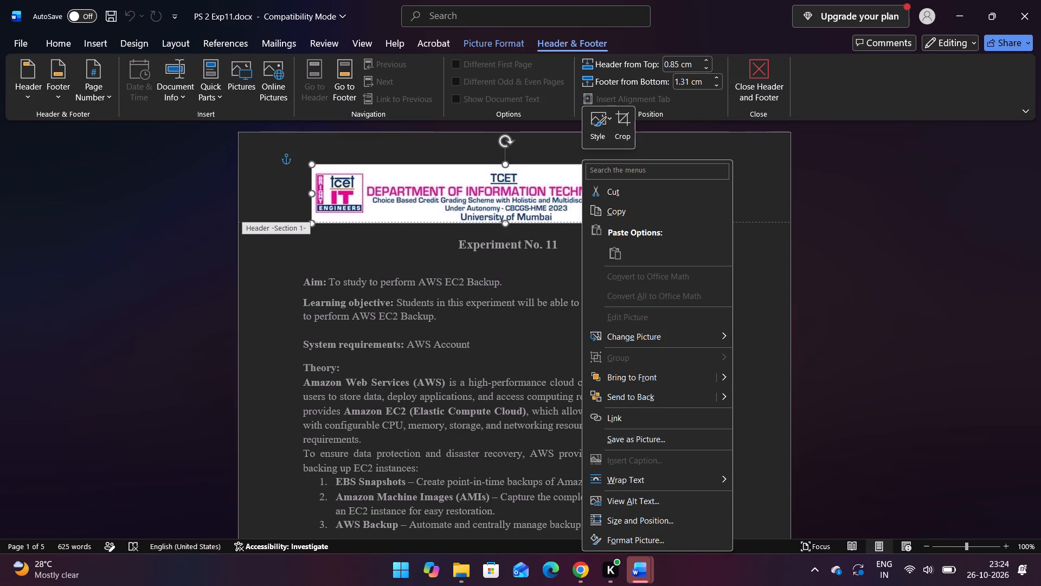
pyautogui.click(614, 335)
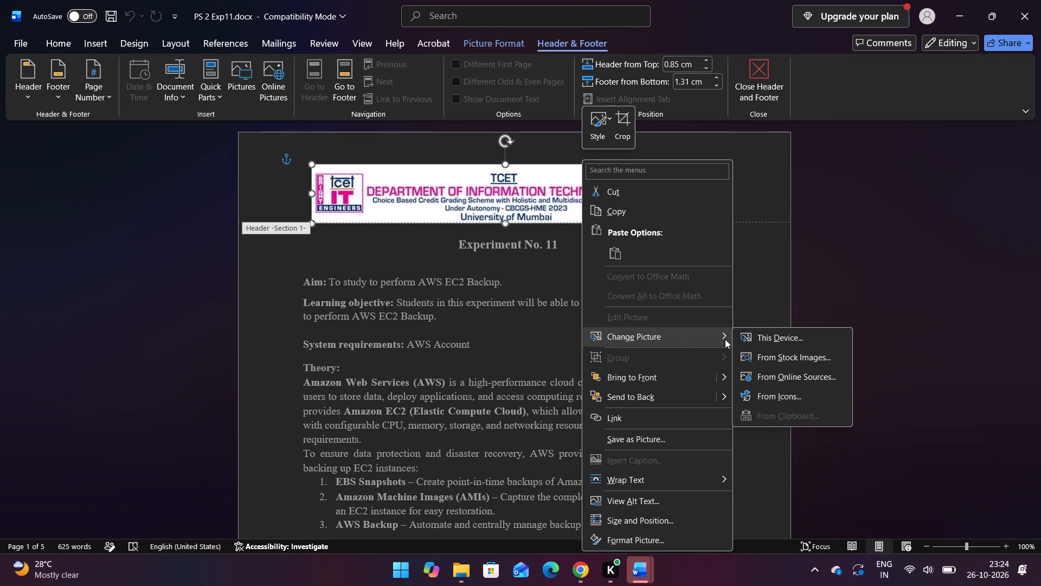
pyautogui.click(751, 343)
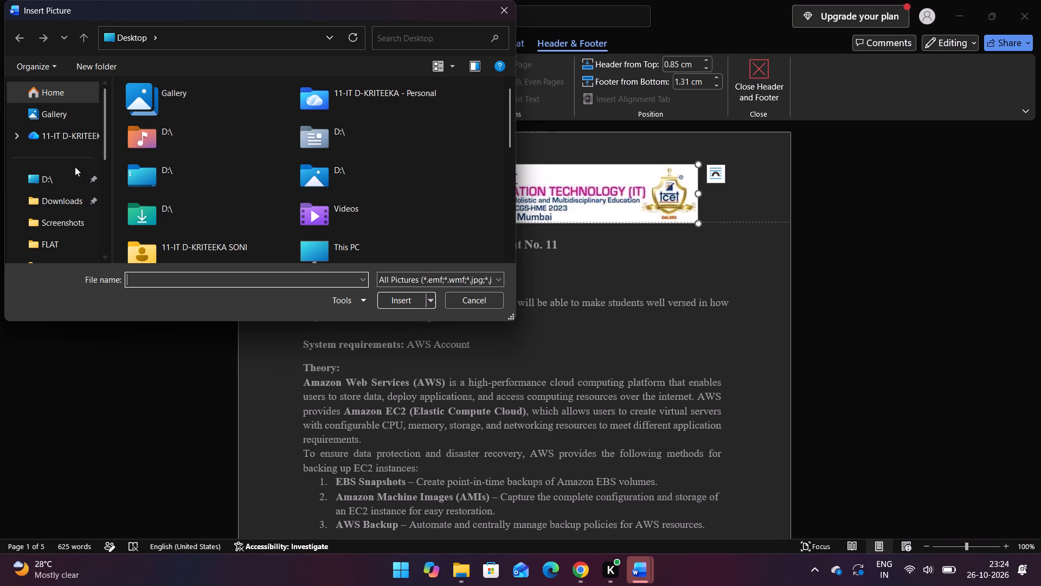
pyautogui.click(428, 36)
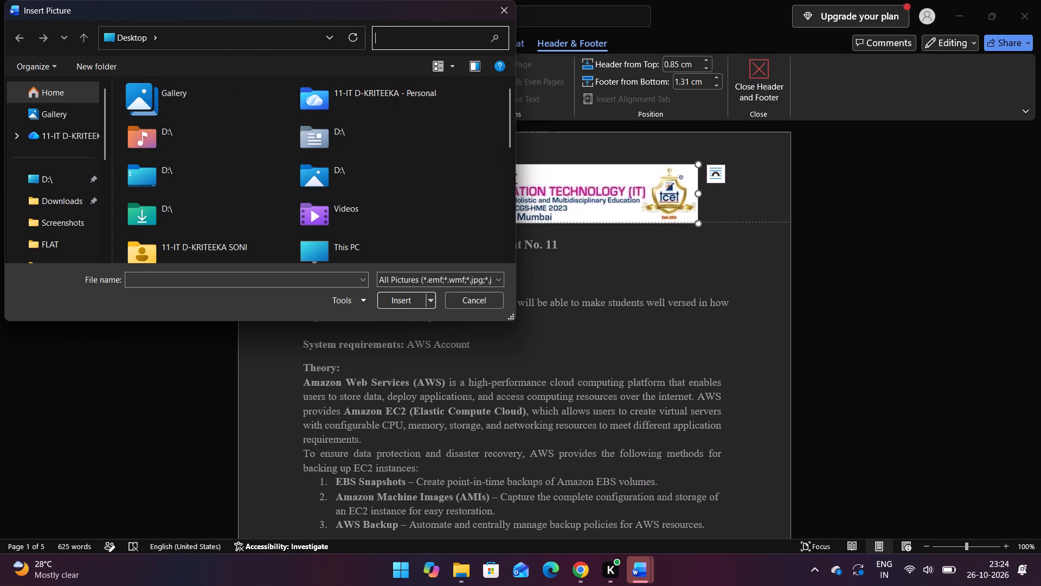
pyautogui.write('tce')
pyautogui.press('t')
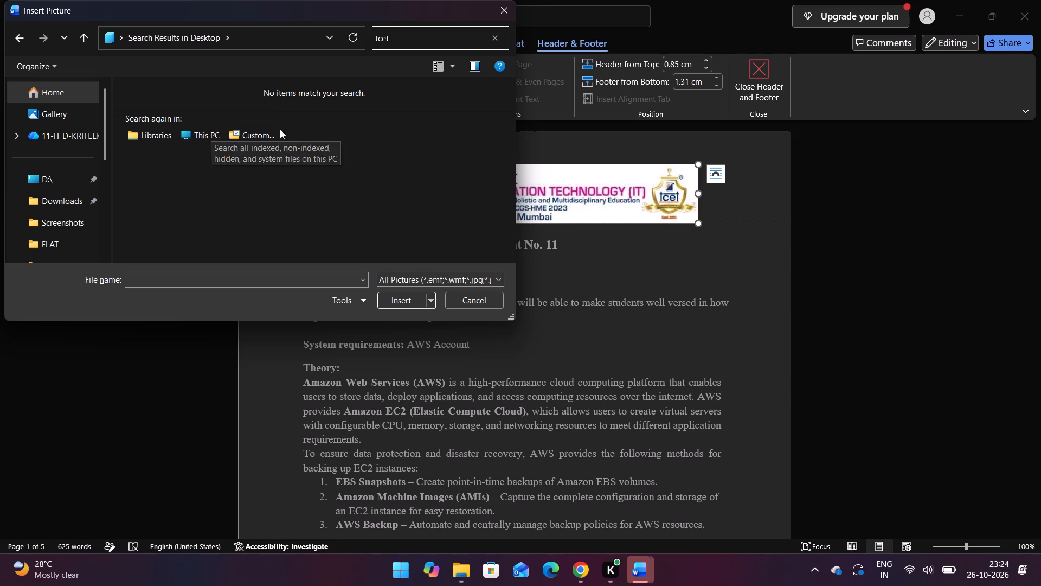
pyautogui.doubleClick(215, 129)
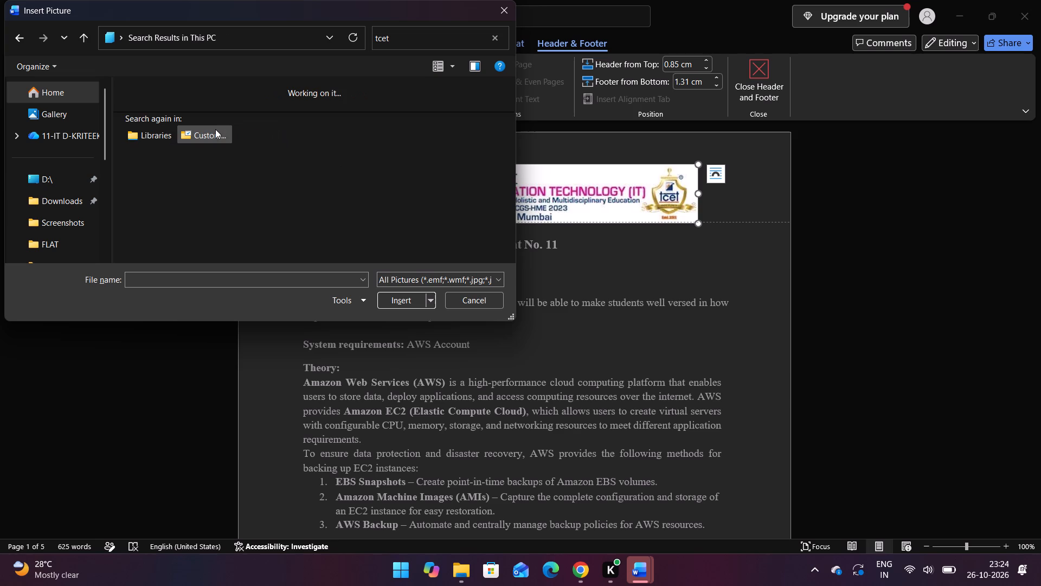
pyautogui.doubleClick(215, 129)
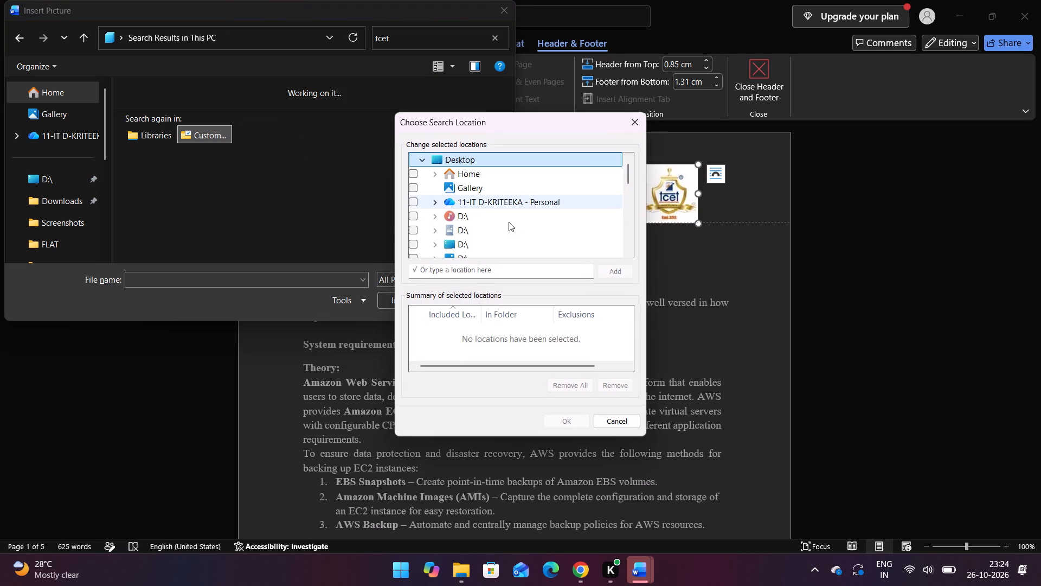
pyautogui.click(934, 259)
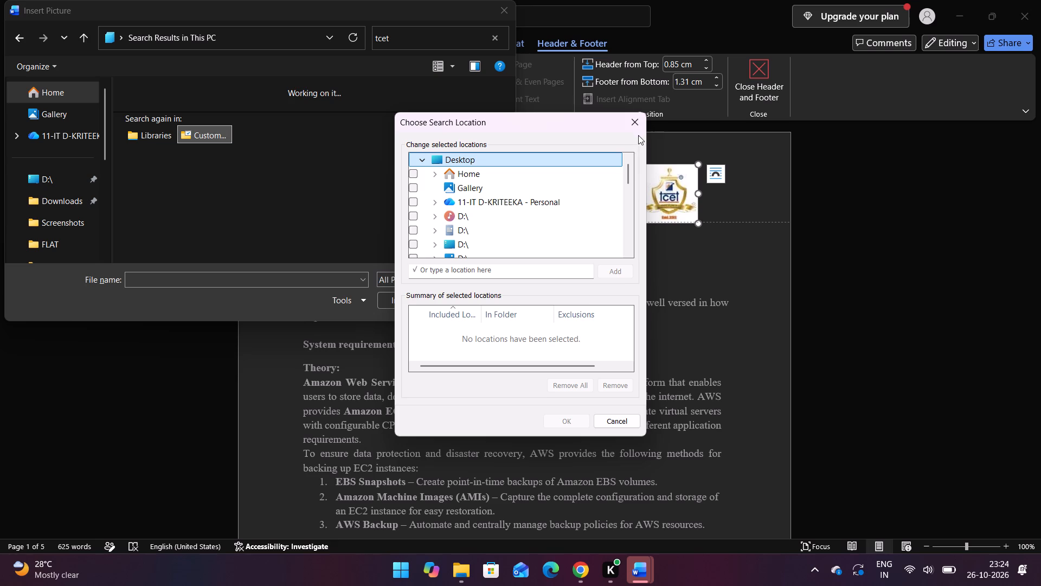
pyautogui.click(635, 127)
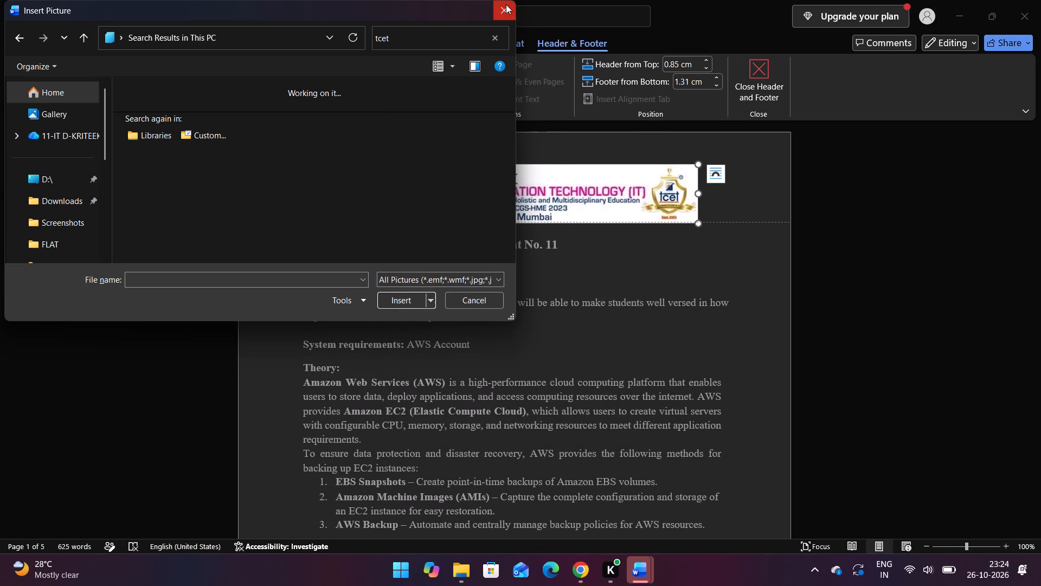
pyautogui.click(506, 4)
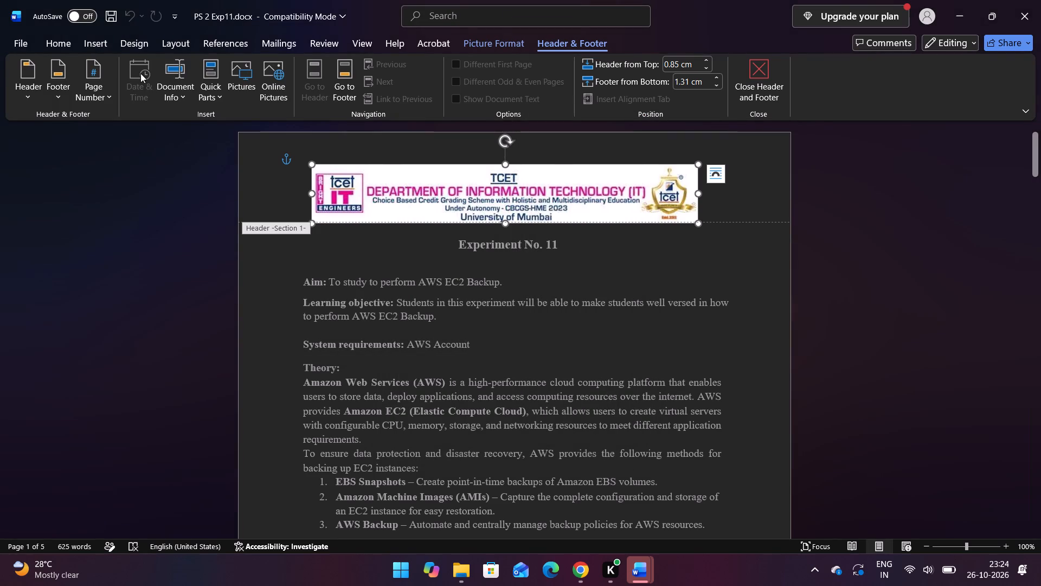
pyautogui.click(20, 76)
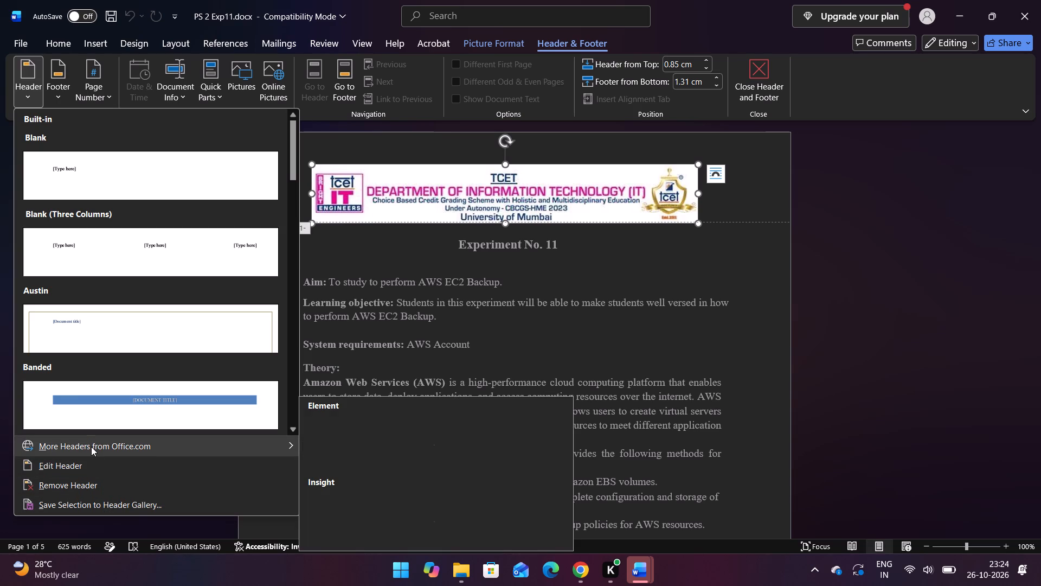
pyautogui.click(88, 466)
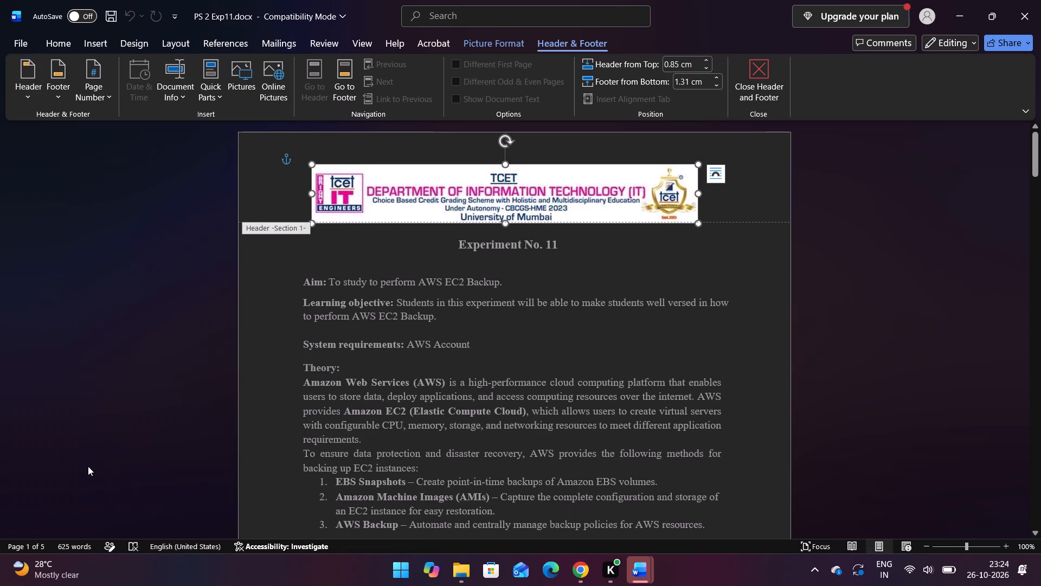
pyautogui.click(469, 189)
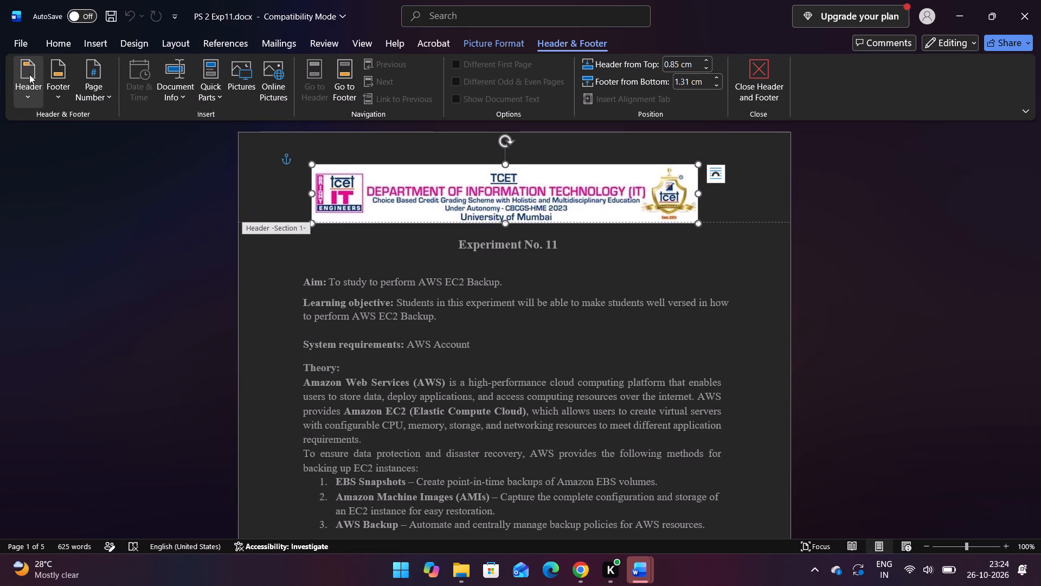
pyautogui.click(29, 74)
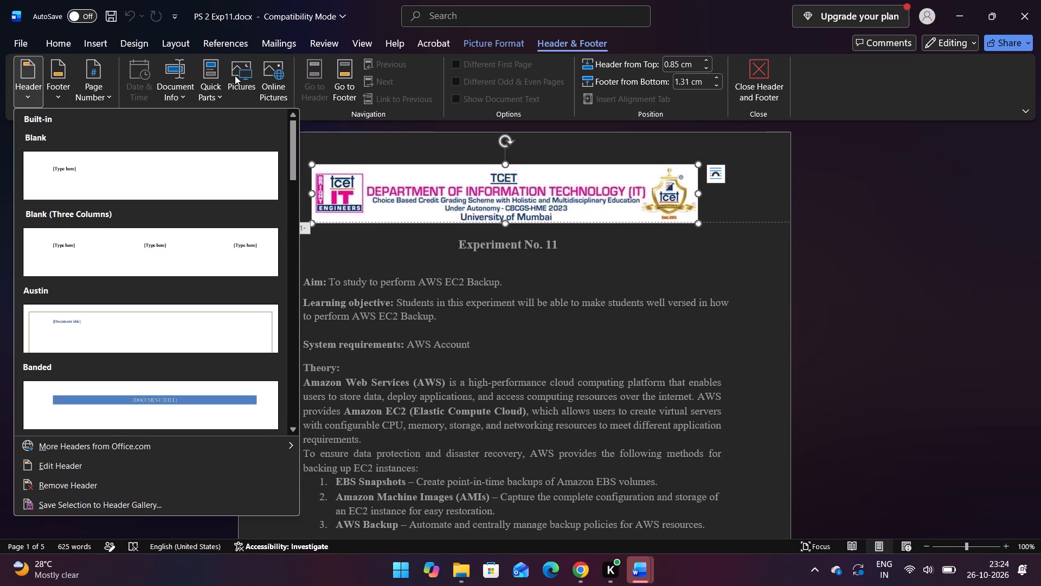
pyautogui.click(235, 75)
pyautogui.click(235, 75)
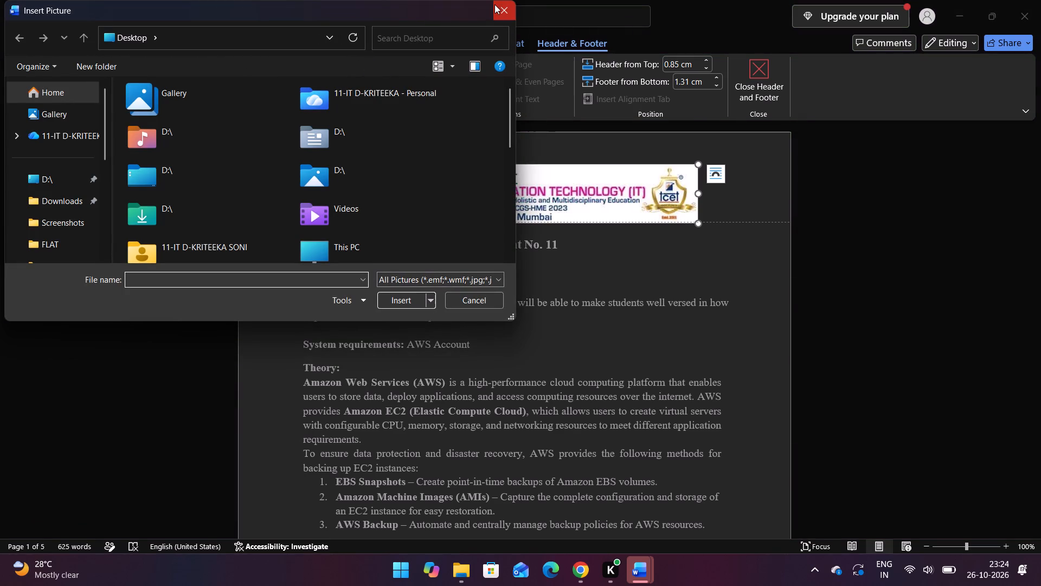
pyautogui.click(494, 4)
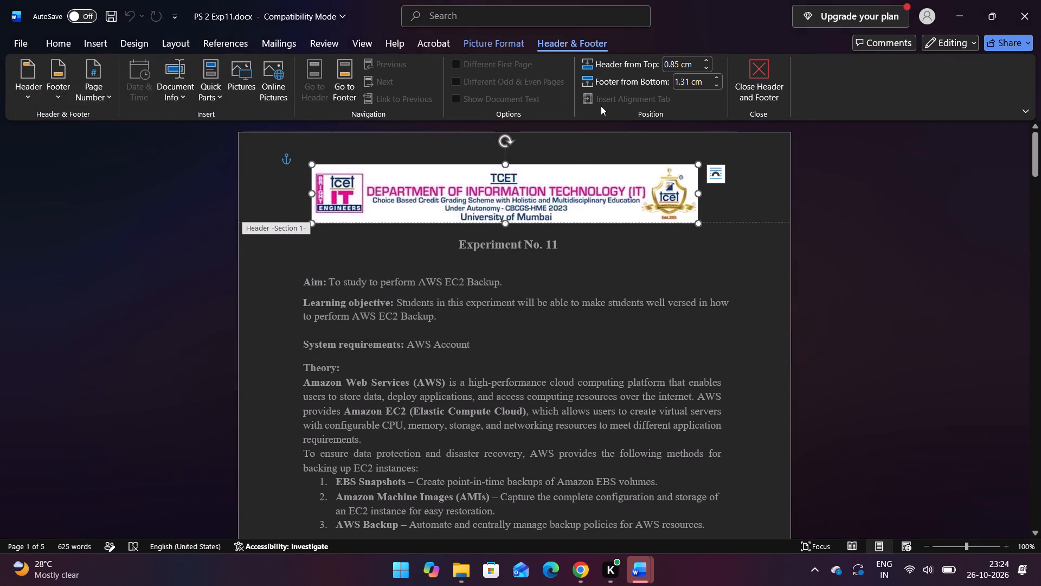
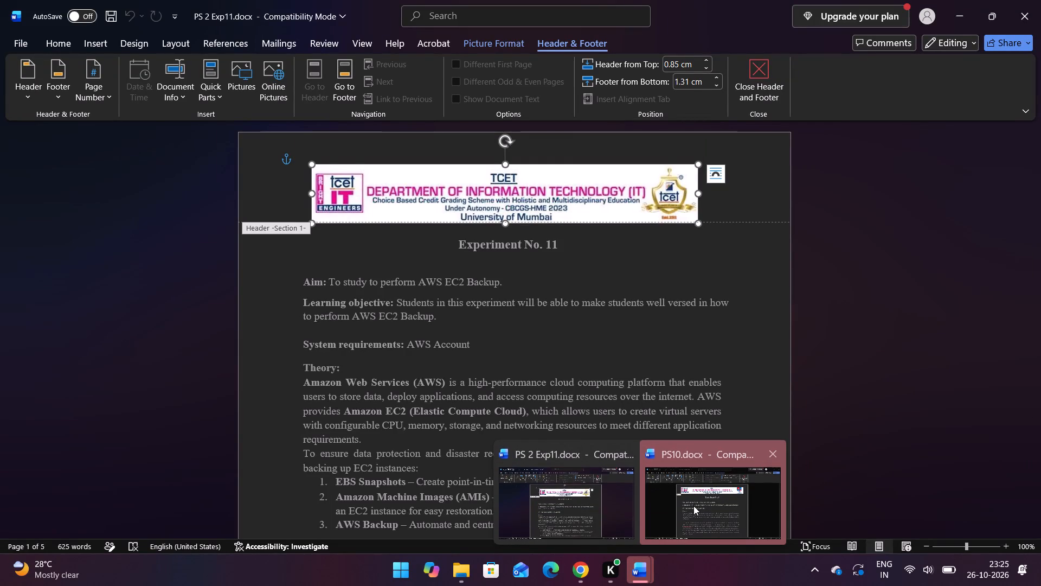
# Switch to PS10.docx and save its selected header banner picture to the Quick Parts gallery under the name tcet.
pyautogui.click(693, 506)
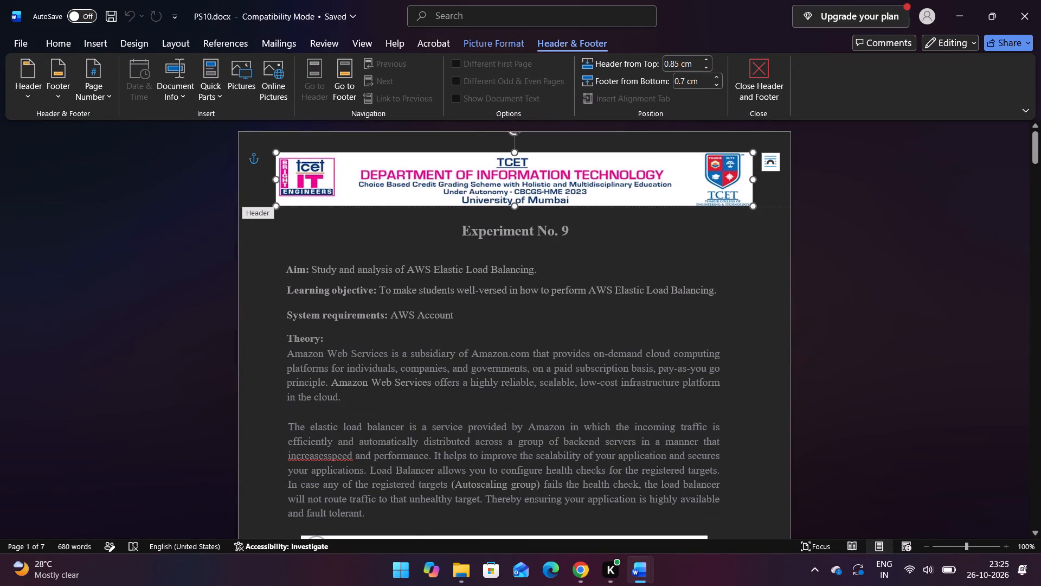
pyautogui.click(92, 43)
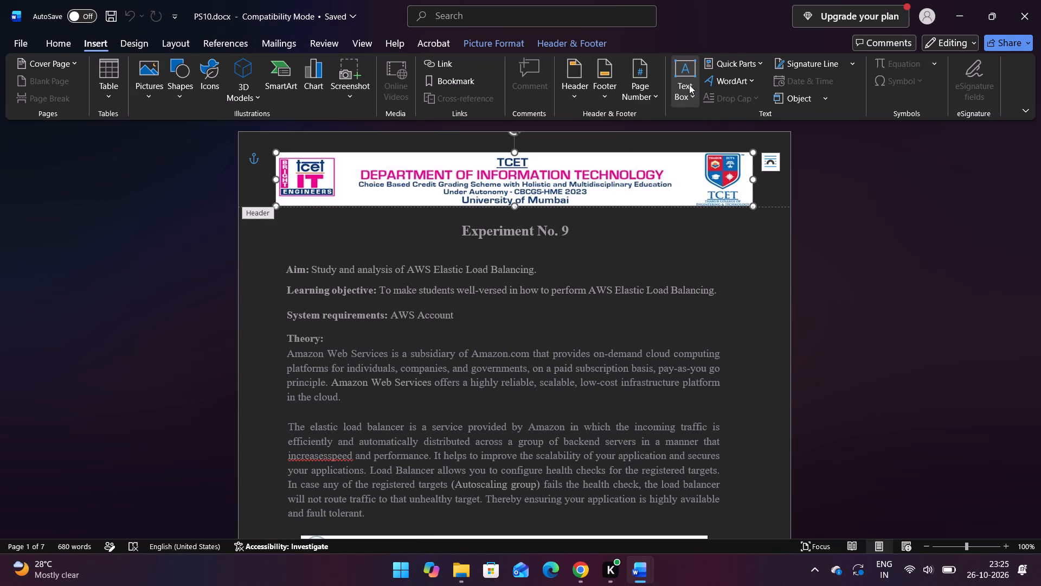
pyautogui.click(742, 63)
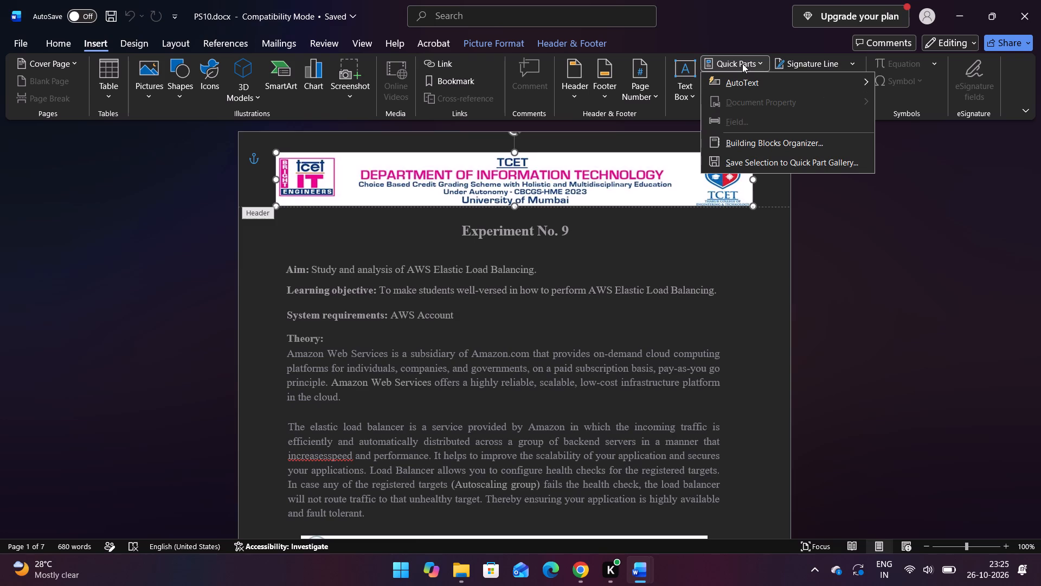
pyautogui.click(746, 161)
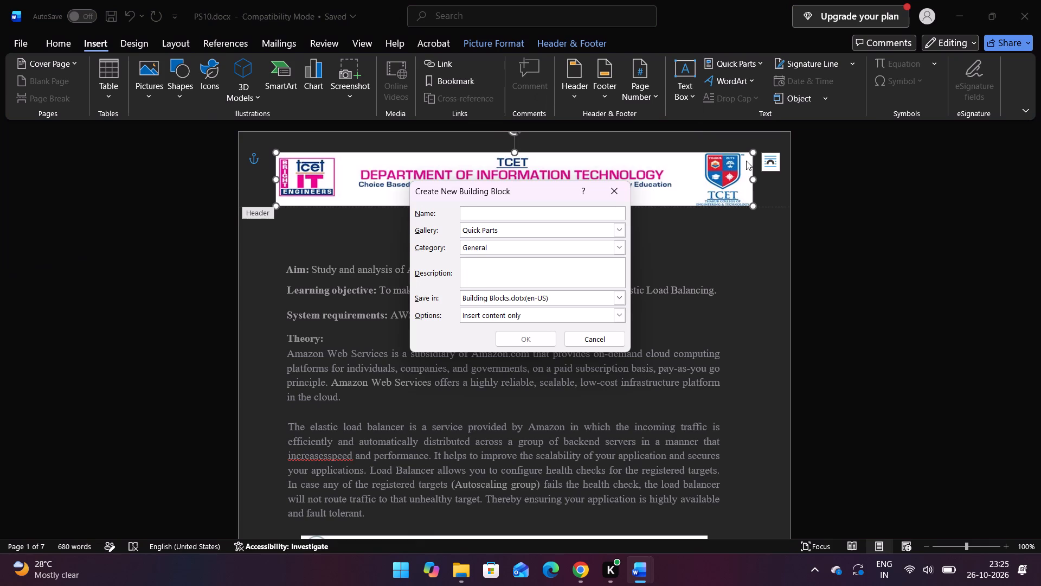
pyautogui.write('tcet')
pyautogui.click(526, 341)
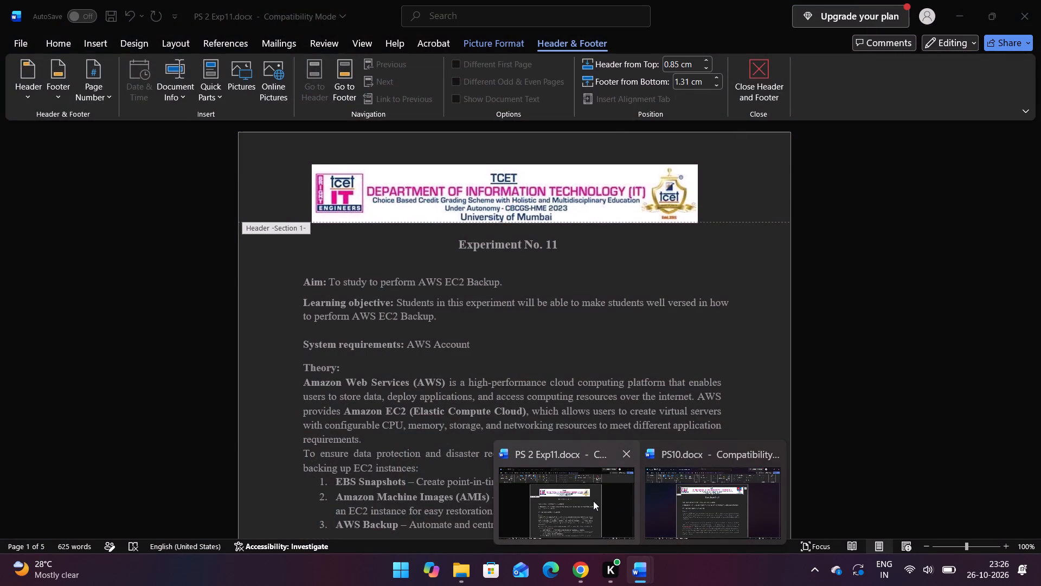
# Switch back to PS 2 Exp11.docx and replace its header banner picture with the tcet Quick Part.
pyautogui.click(593, 501)
pyautogui.click(543, 196)
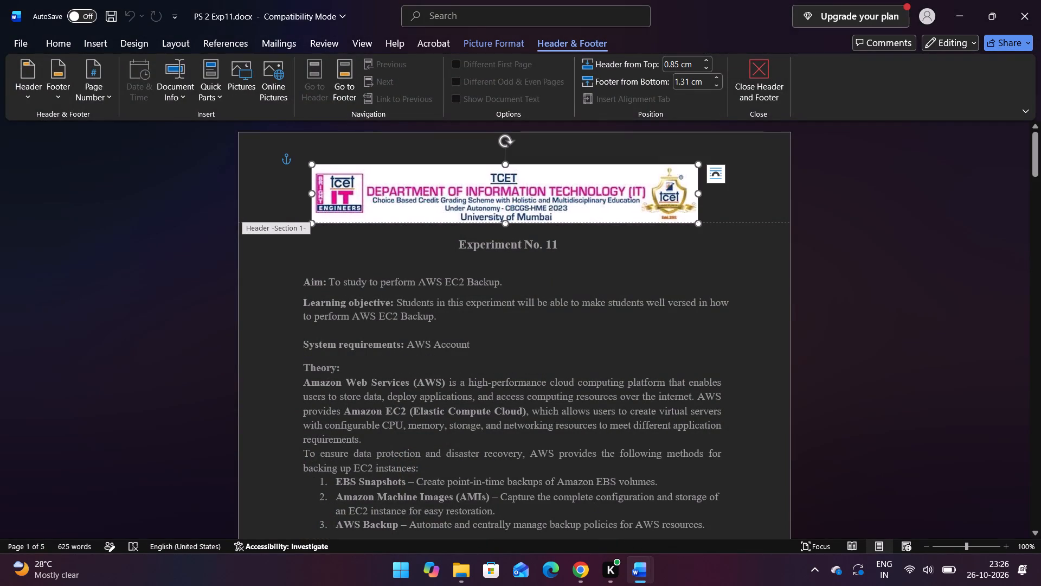
pyautogui.click(104, 38)
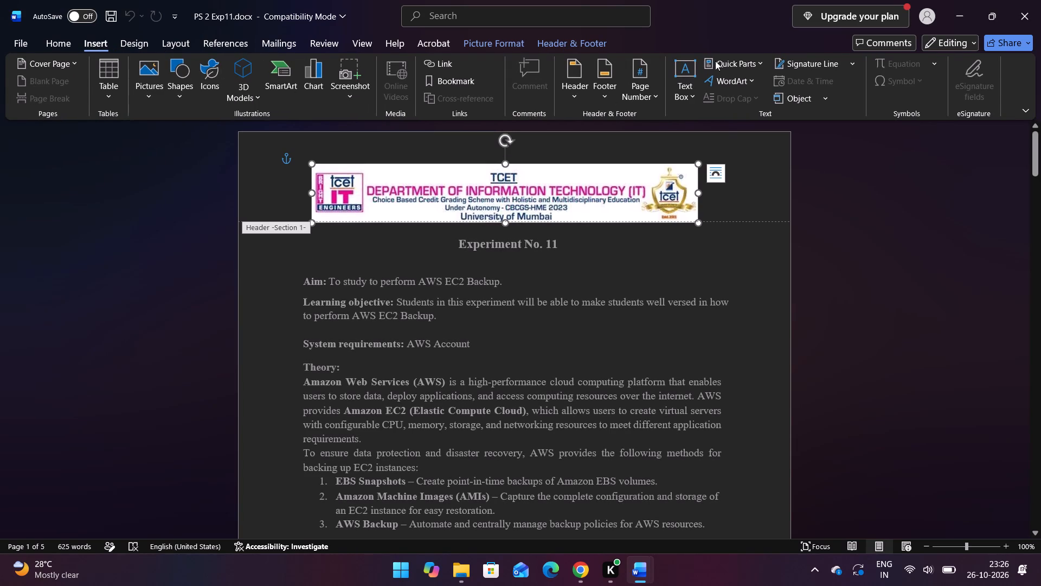
pyautogui.click(731, 58)
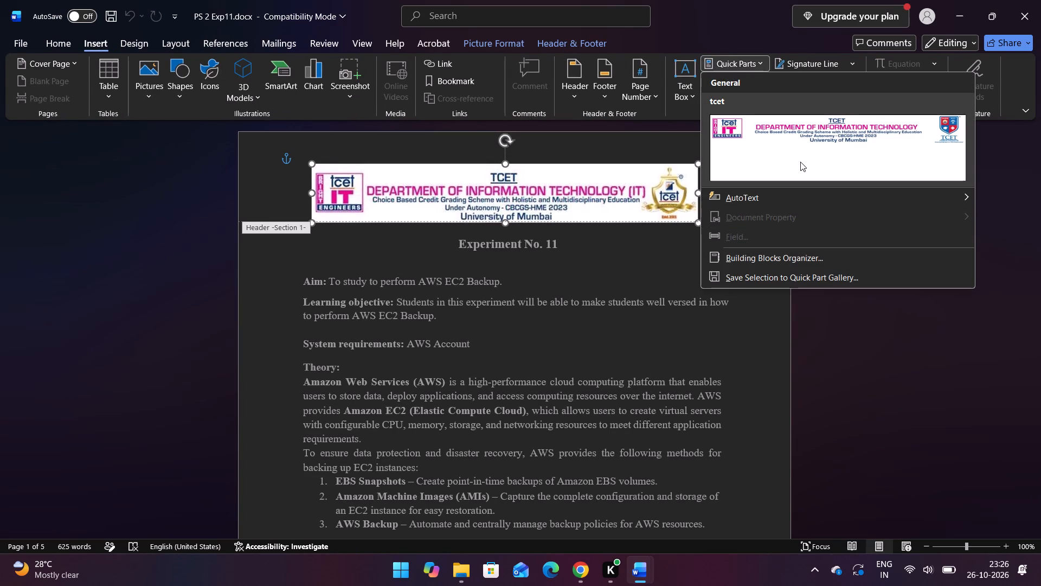
pyautogui.click(800, 162)
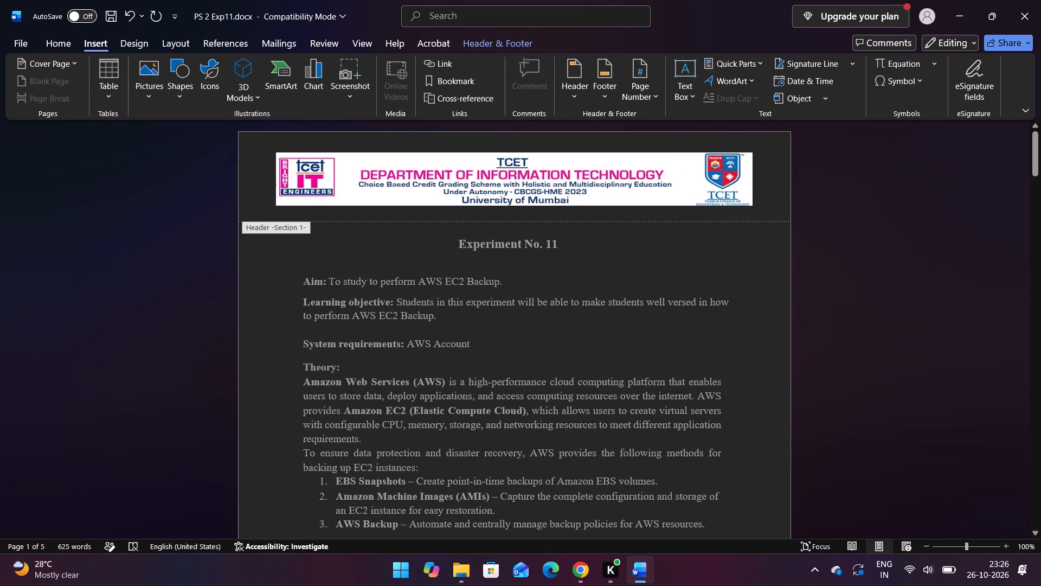
# Move the new banner slightly down in the header, keeping it centred across the page, and leave header editing.
pyautogui.moveTo(587, 168); pyautogui.dragTo(589, 176)
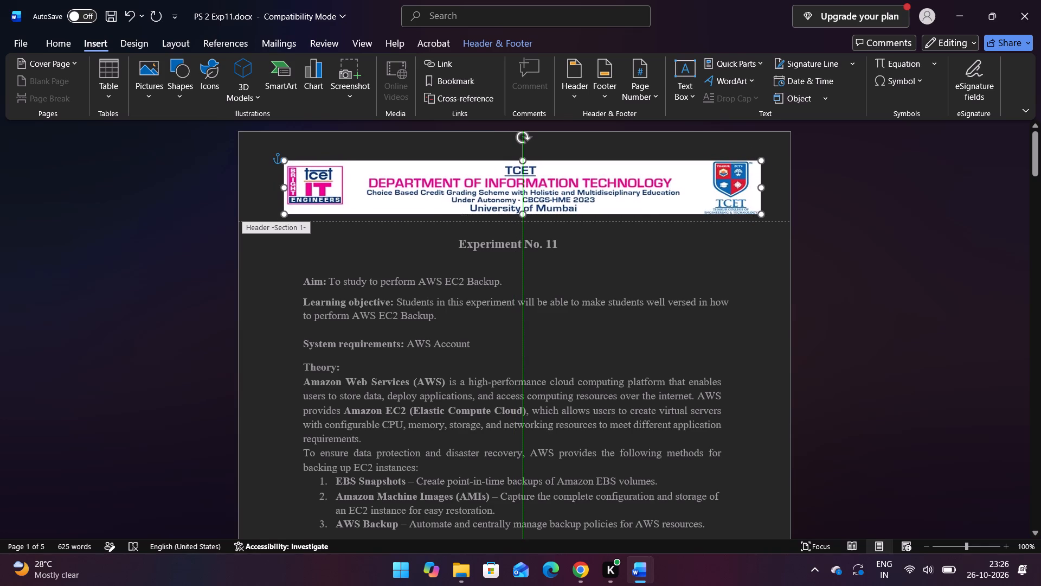
pyautogui.moveTo(589, 176); pyautogui.dragTo(599, 177)
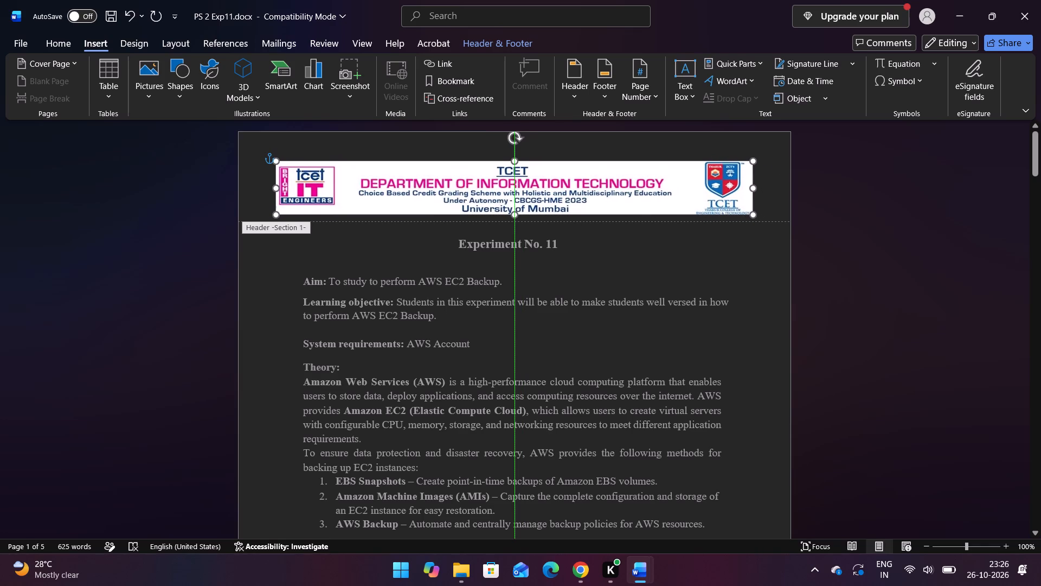
pyautogui.moveTo(599, 177); pyautogui.dragTo(599, 173)
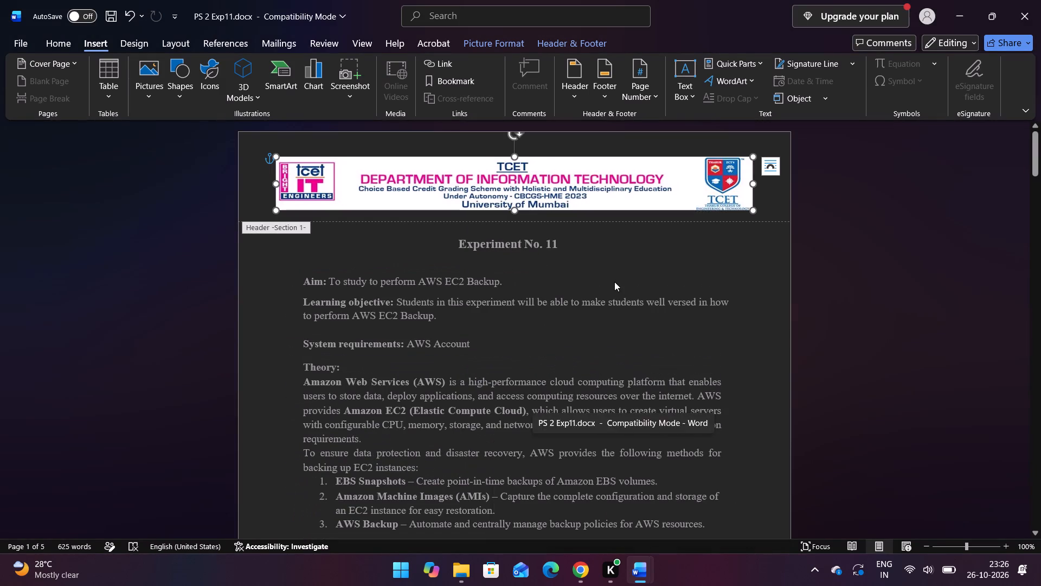
pyautogui.moveTo(542, 183); pyautogui.dragTo(542, 193)
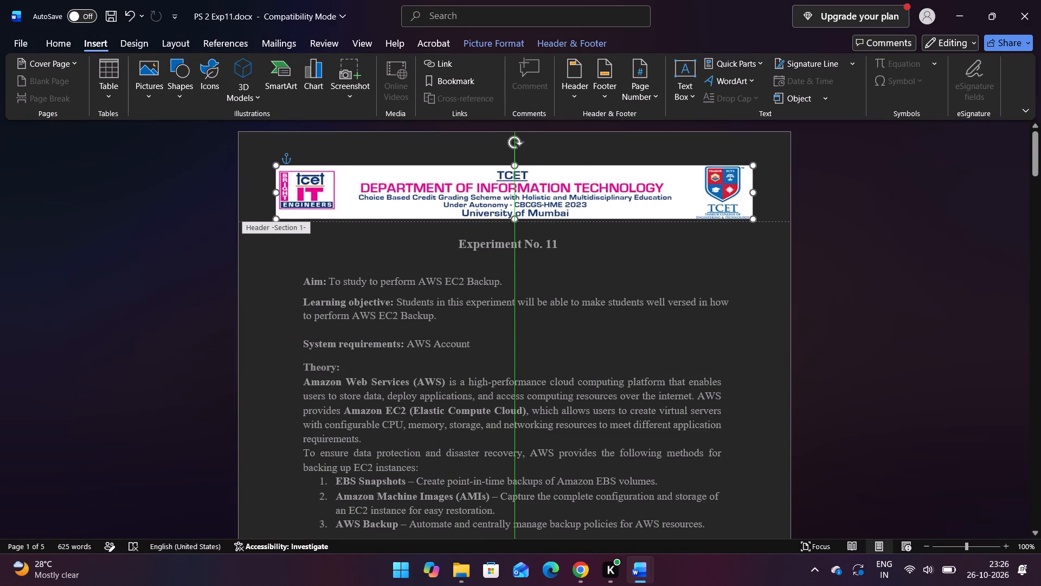
pyautogui.moveTo(542, 193); pyautogui.dragTo(540, 194)
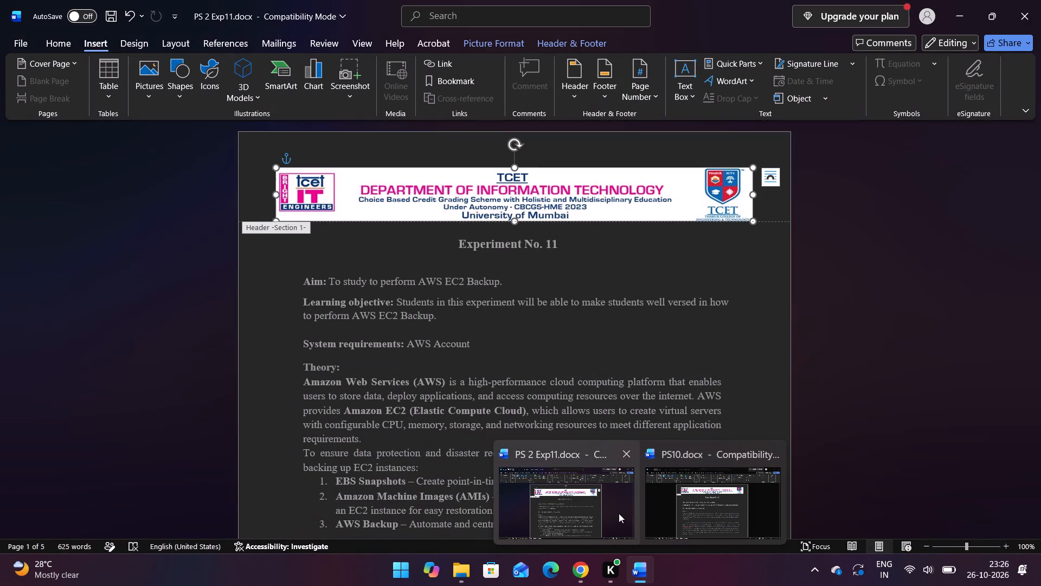
pyautogui.moveTo(518, 202); pyautogui.dragTo(517, 196)
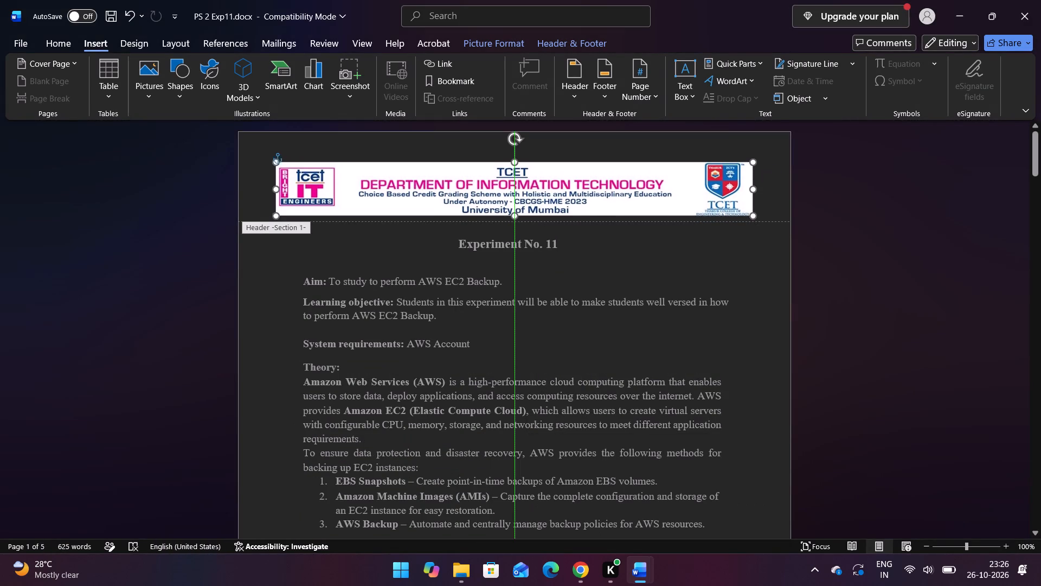
pyautogui.moveTo(517, 196); pyautogui.dragTo(516, 189)
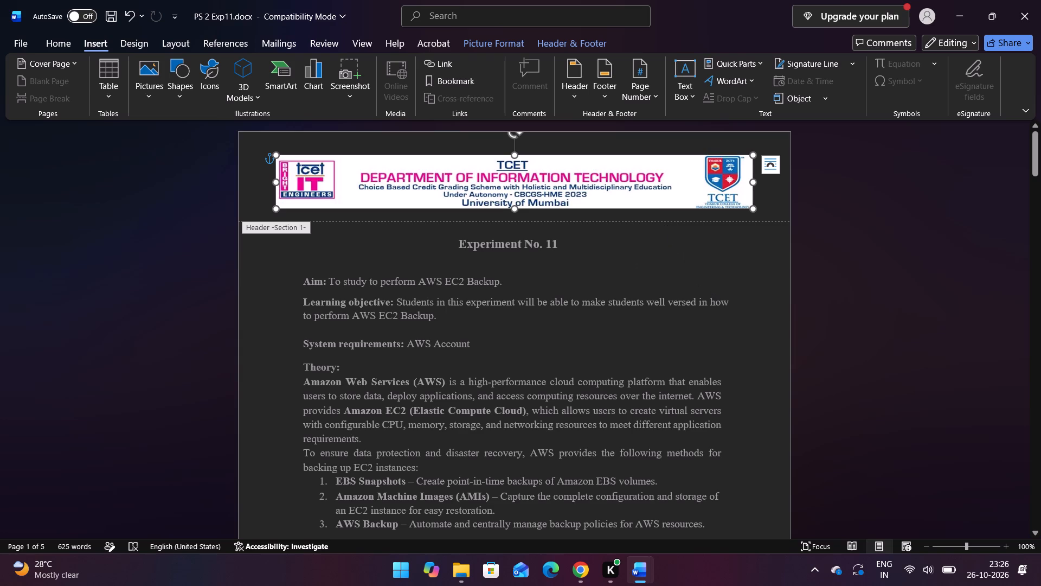
pyautogui.doubleClick(663, 219)
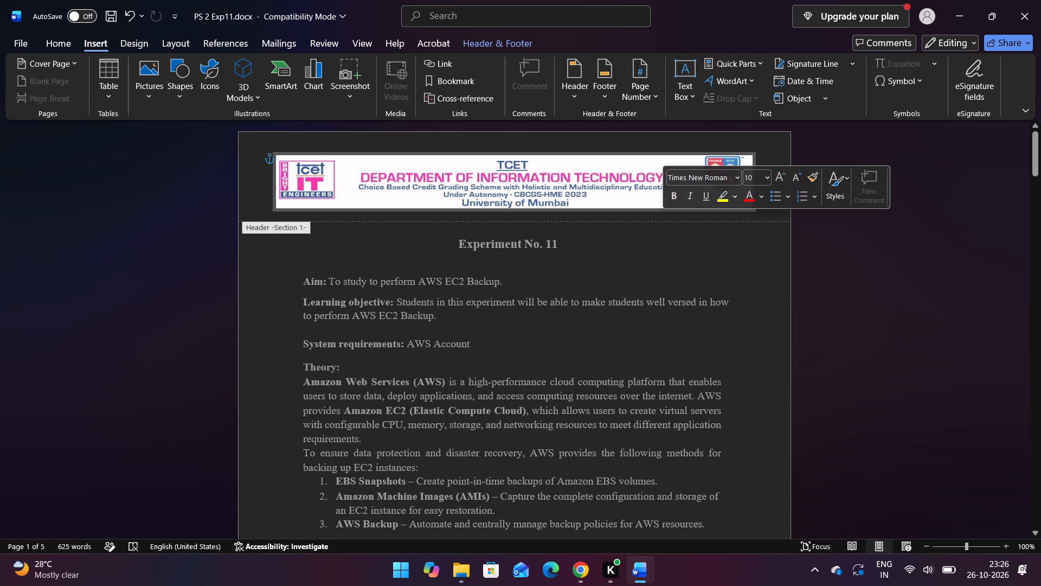
pyautogui.click(731, 221)
pyautogui.click(939, 257)
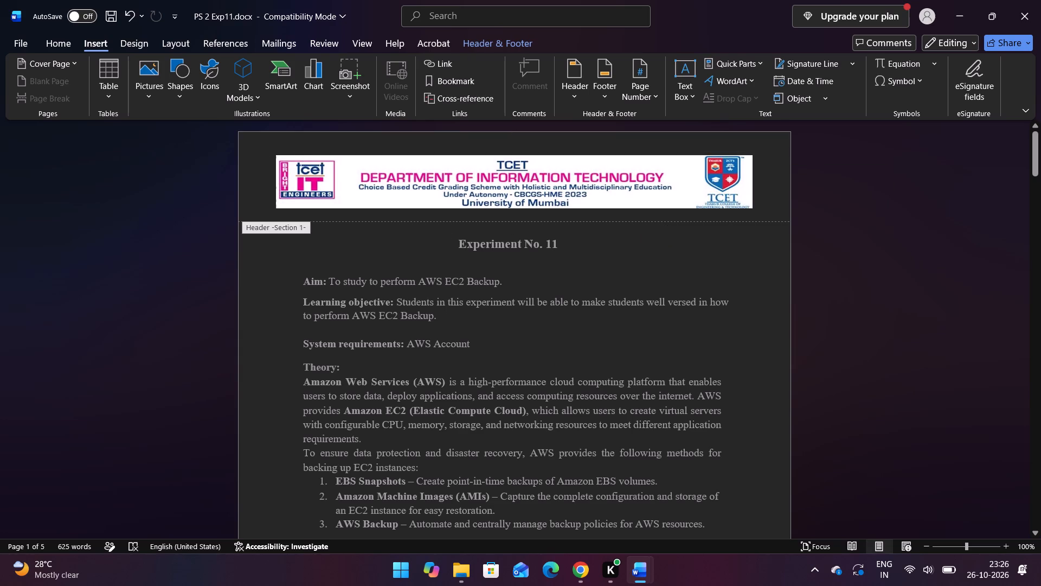
pyautogui.click(294, 225)
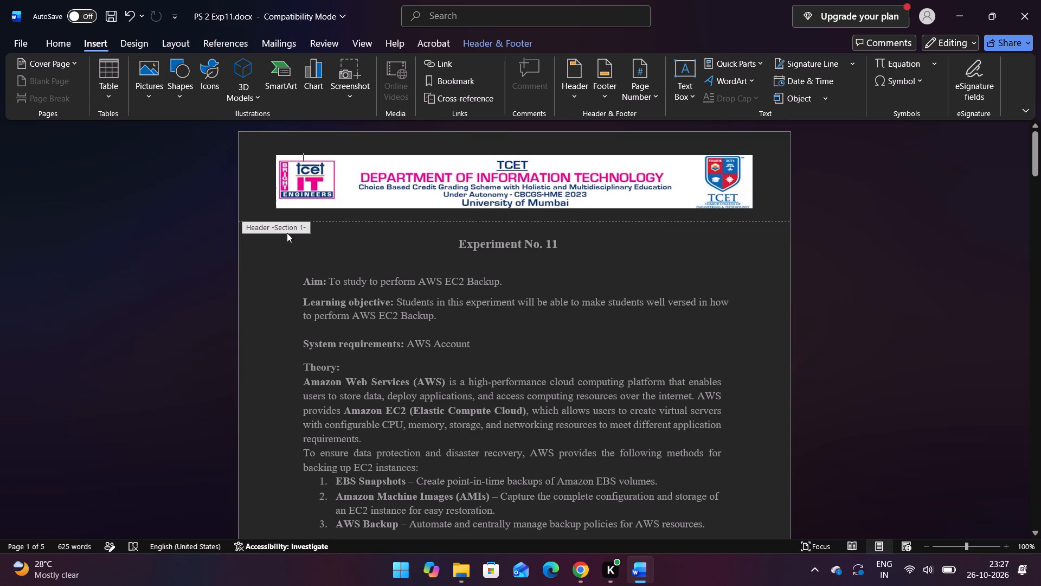
pyautogui.click(292, 223)
pyautogui.tripleClick(292, 223)
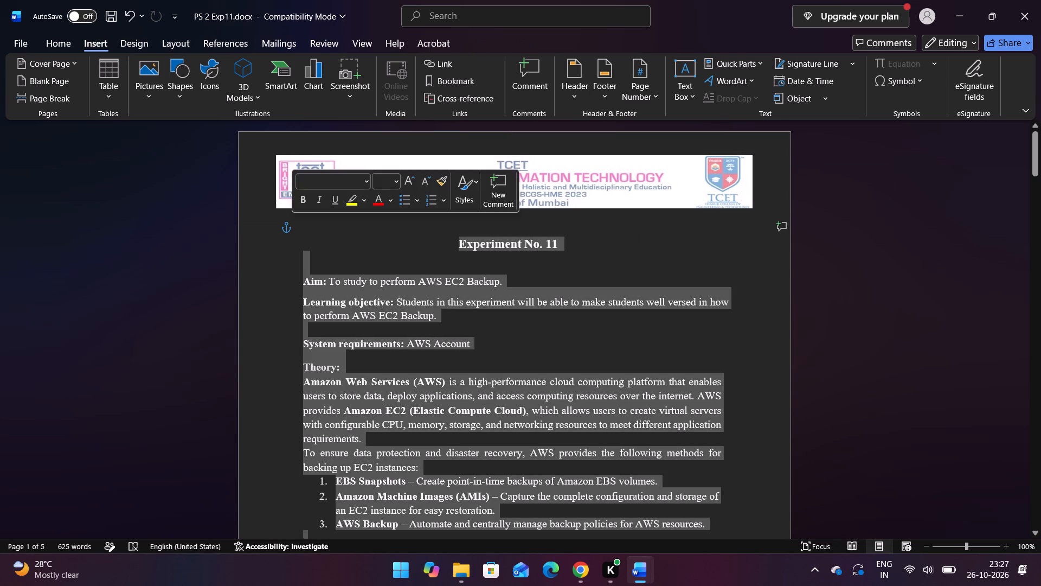
pyautogui.click(292, 223)
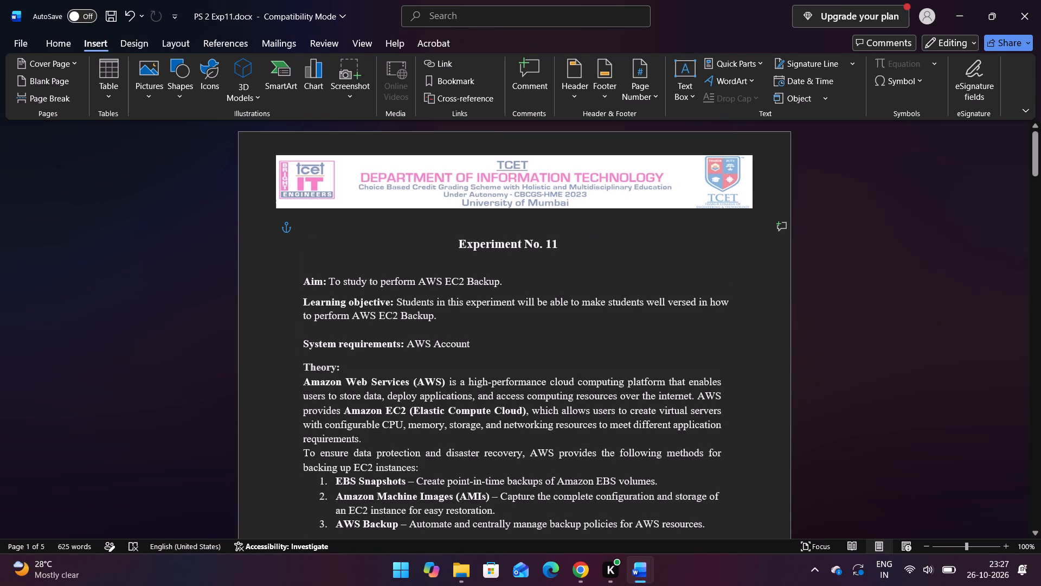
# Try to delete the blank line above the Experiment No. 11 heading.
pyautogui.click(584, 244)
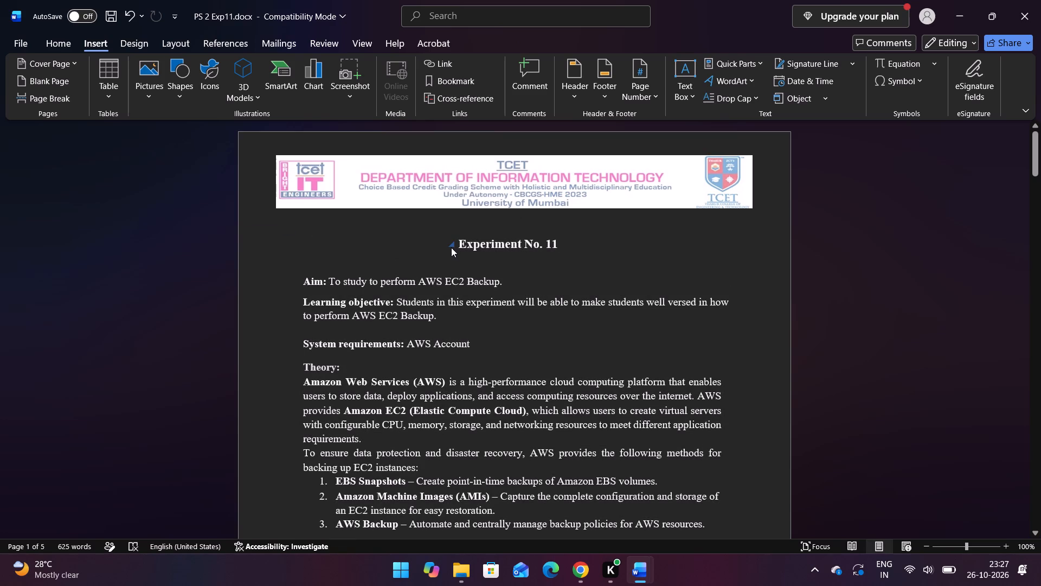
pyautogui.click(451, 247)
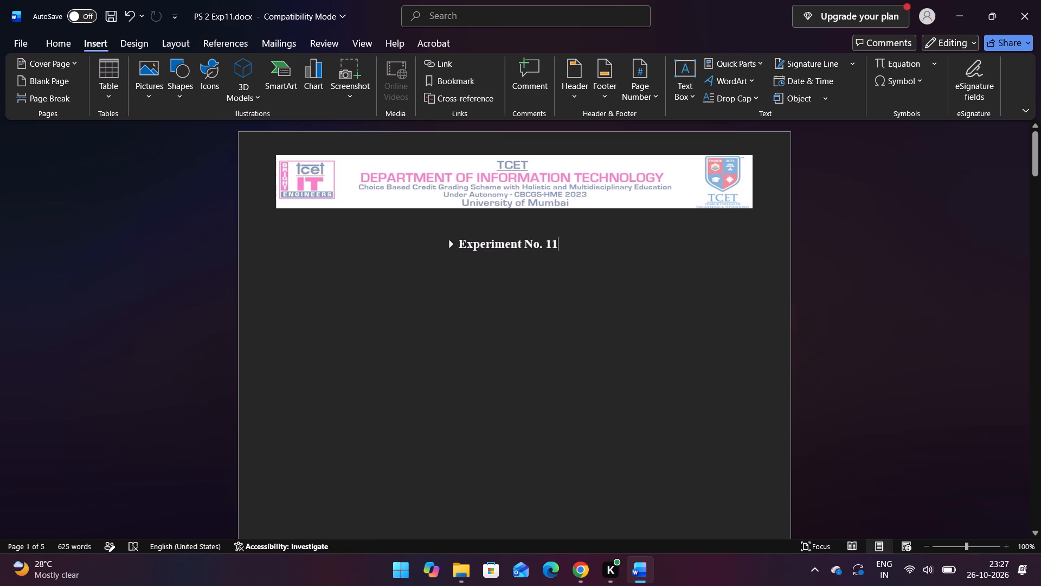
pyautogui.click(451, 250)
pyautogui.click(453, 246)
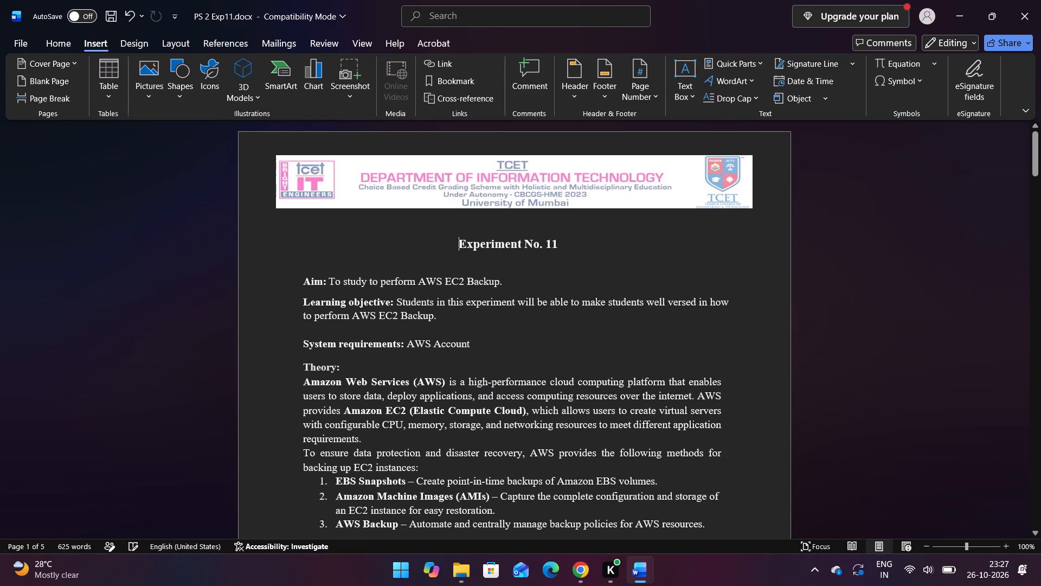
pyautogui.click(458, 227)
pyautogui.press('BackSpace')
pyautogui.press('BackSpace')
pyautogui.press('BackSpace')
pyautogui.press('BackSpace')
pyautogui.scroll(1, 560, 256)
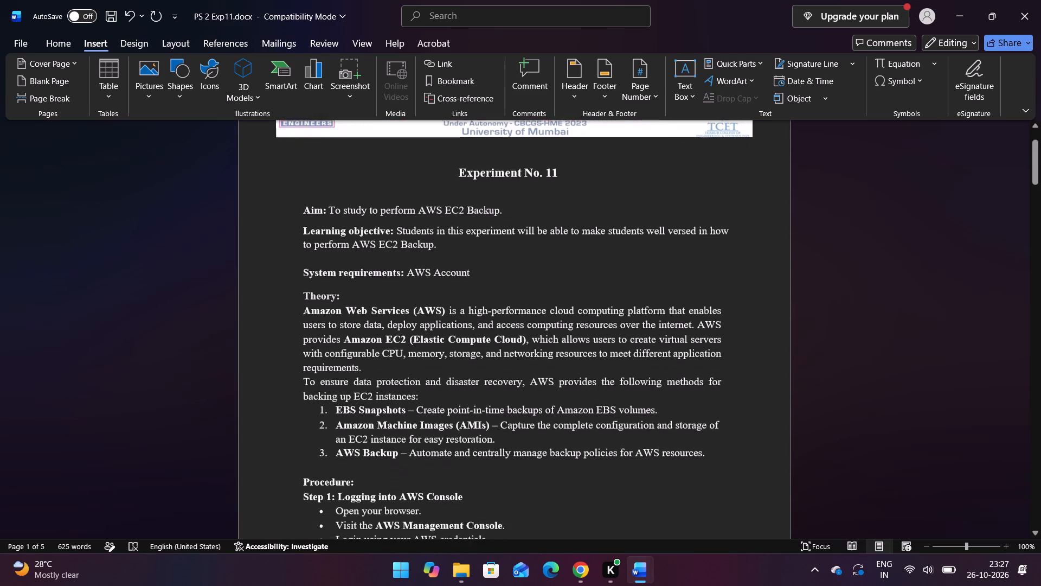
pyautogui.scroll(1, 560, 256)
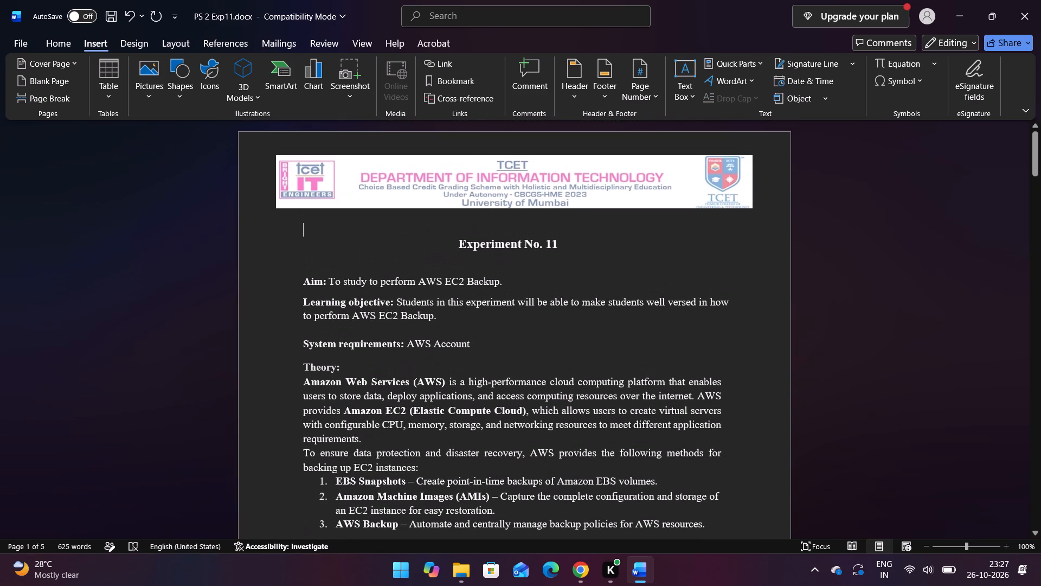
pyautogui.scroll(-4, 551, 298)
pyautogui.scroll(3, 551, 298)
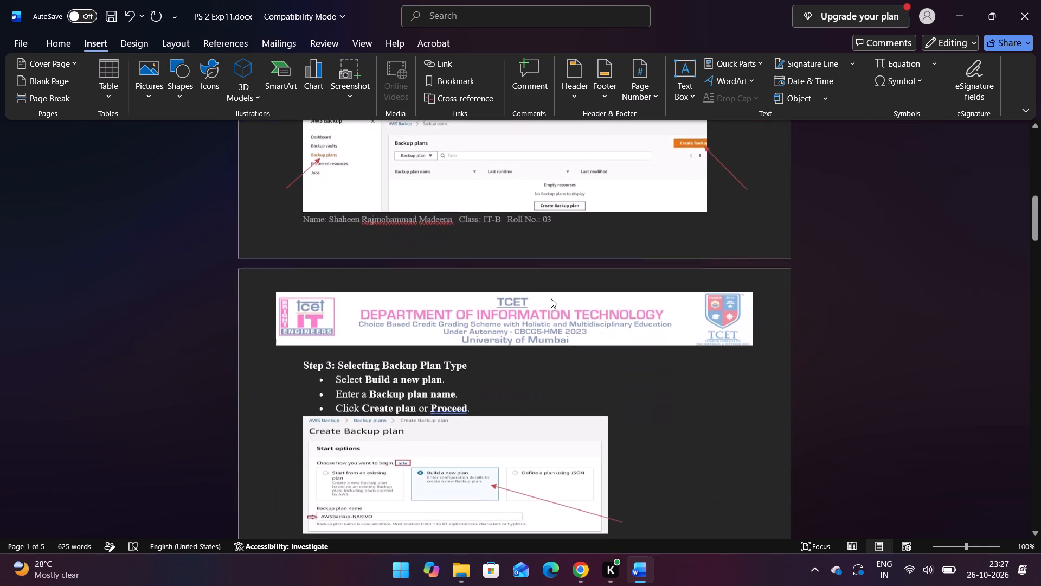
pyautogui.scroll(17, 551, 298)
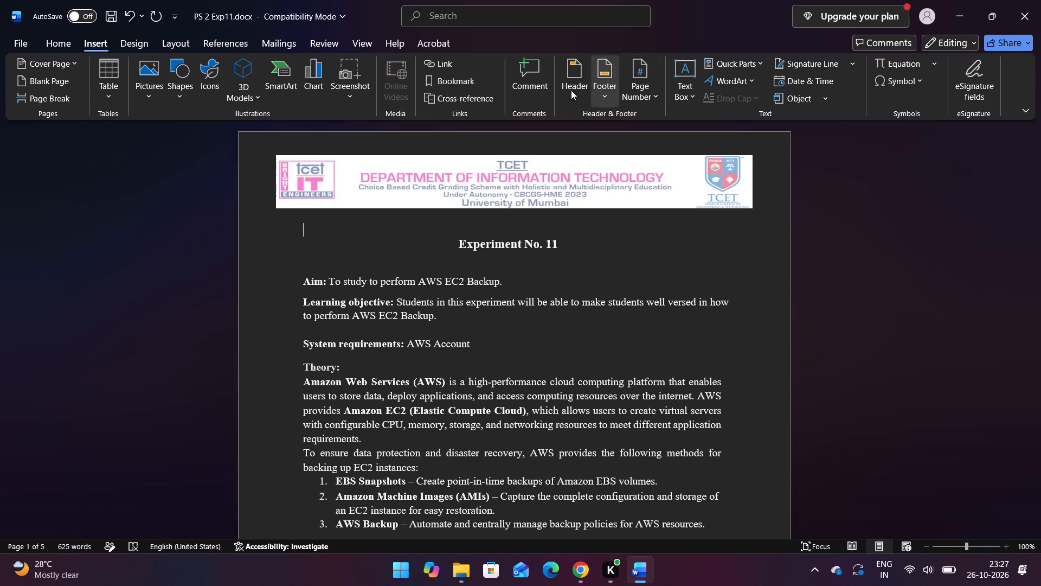
# Open the section 1 footer for editing and delete the name, class and roll number text from its text box.
pyautogui.click(592, 84)
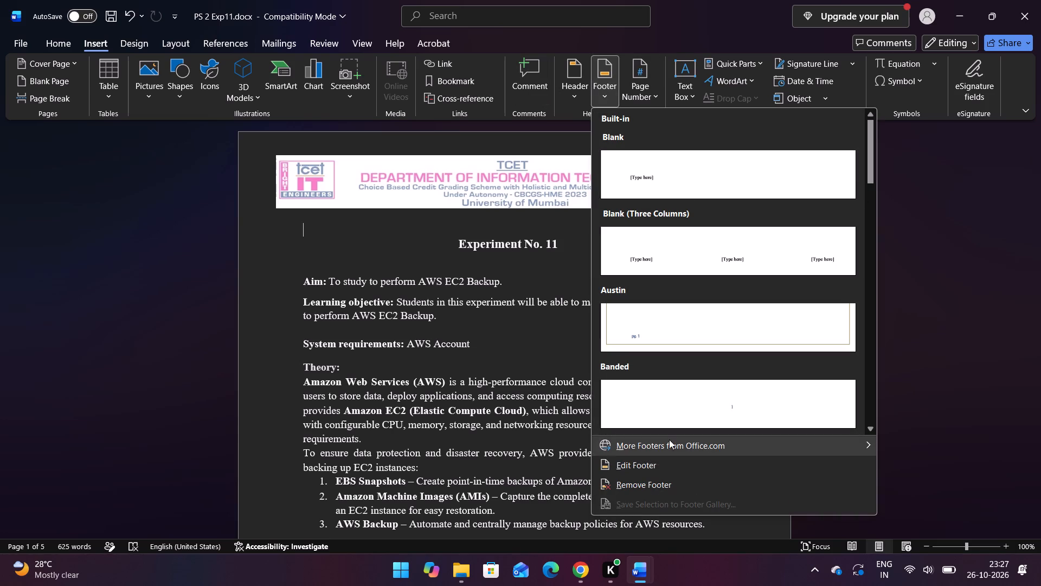
pyautogui.click(656, 468)
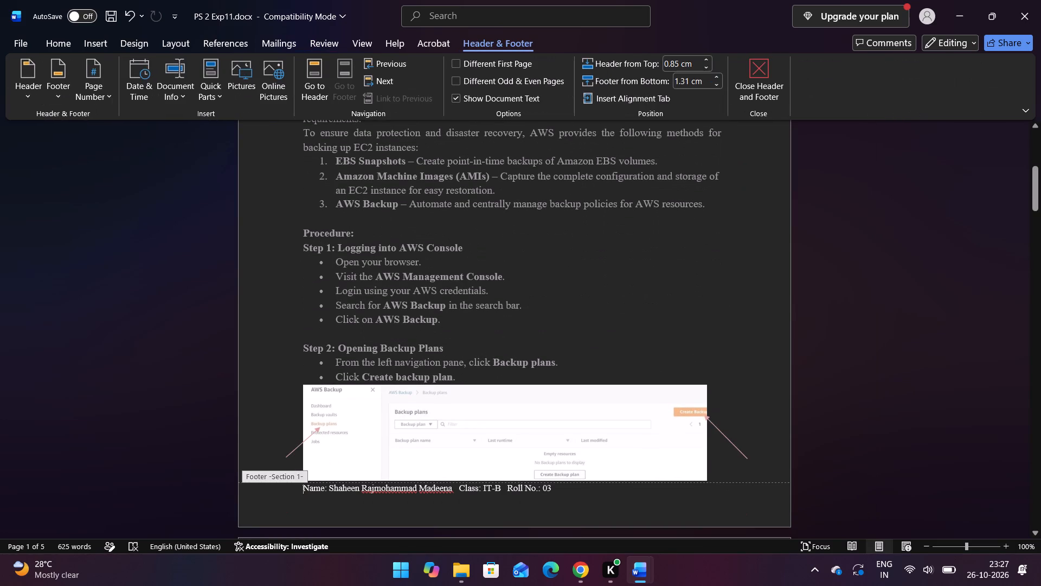
pyautogui.moveTo(562, 485); pyautogui.dragTo(582, 496)
pyautogui.moveTo(582, 496); pyautogui.dragTo(567, 488)
pyautogui.click(567, 488)
pyautogui.tripleClick(567, 488)
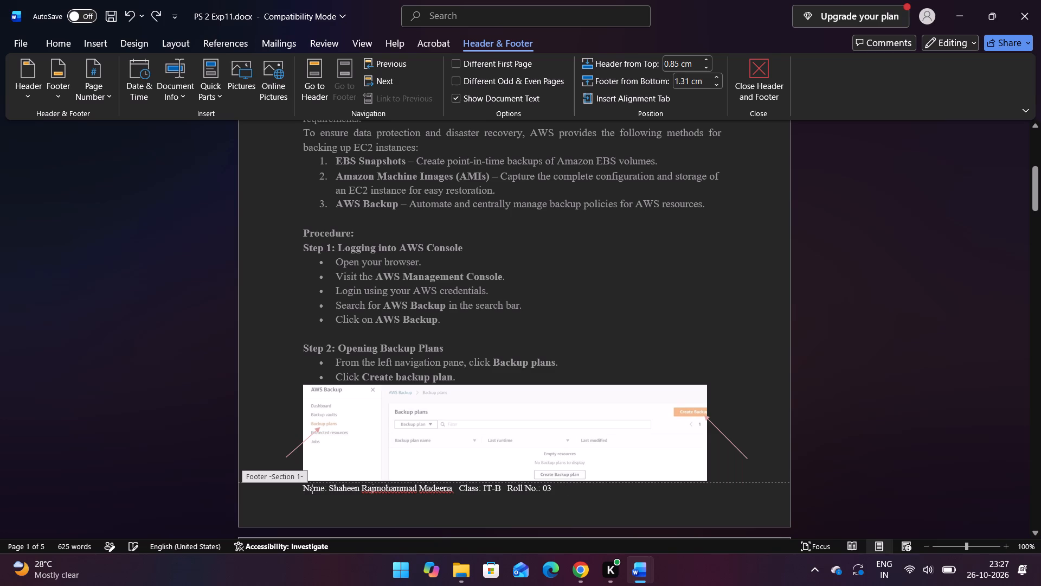
pyautogui.click(567, 488)
pyautogui.press('BackSpace')
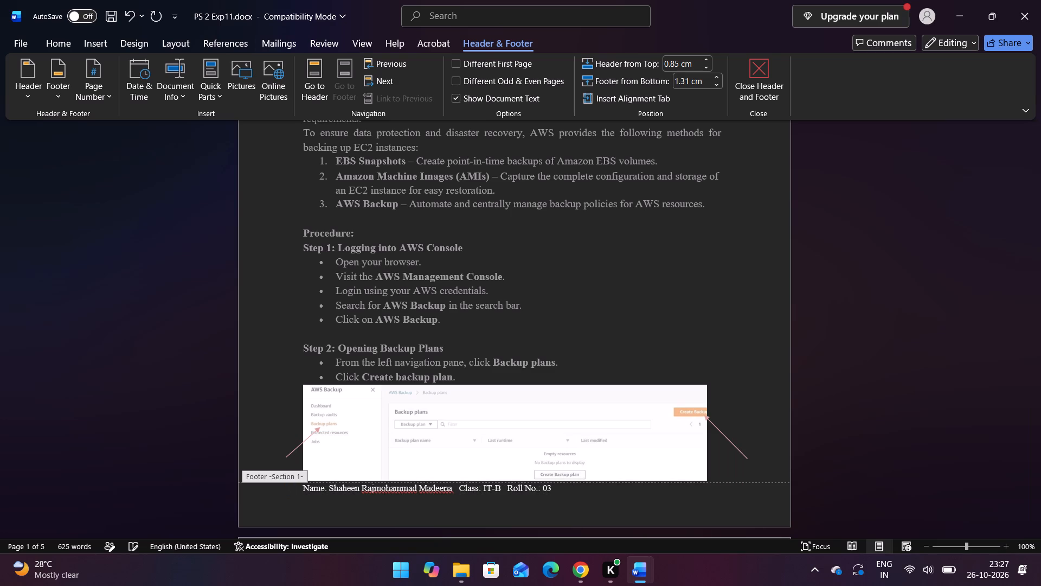
pyautogui.doubleClick(555, 492)
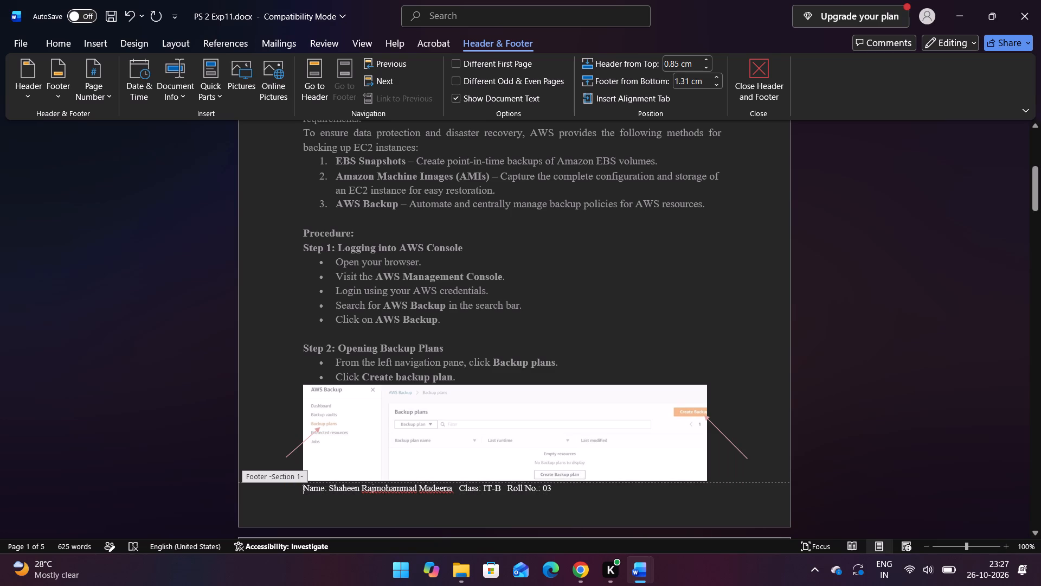
pyautogui.moveTo(555, 492); pyautogui.dragTo(550, 489)
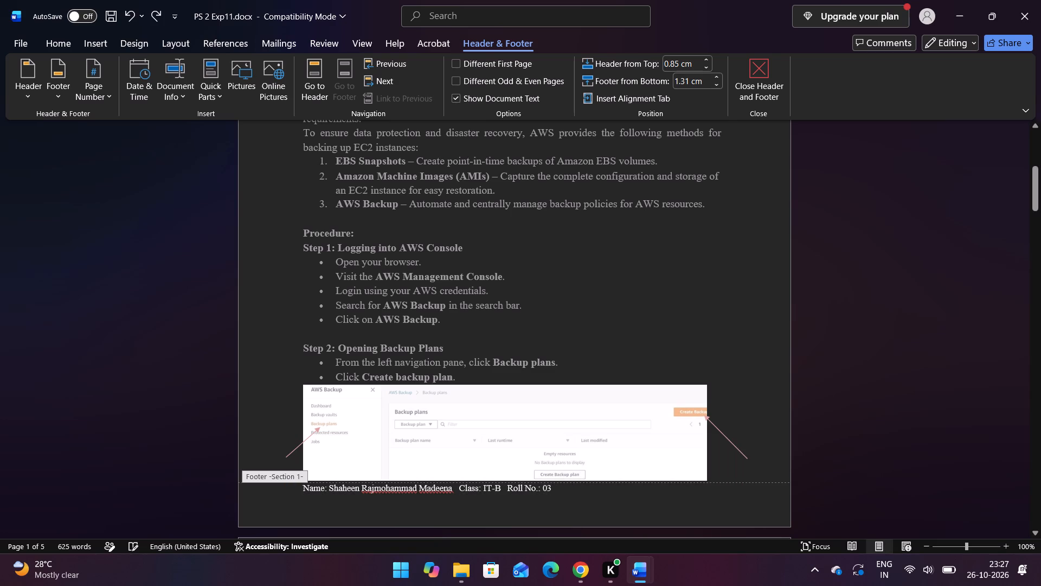
pyautogui.moveTo(550, 489); pyautogui.dragTo(550, 488)
pyautogui.click(550, 488)
pyautogui.moveTo(550, 488); pyautogui.dragTo(541, 487)
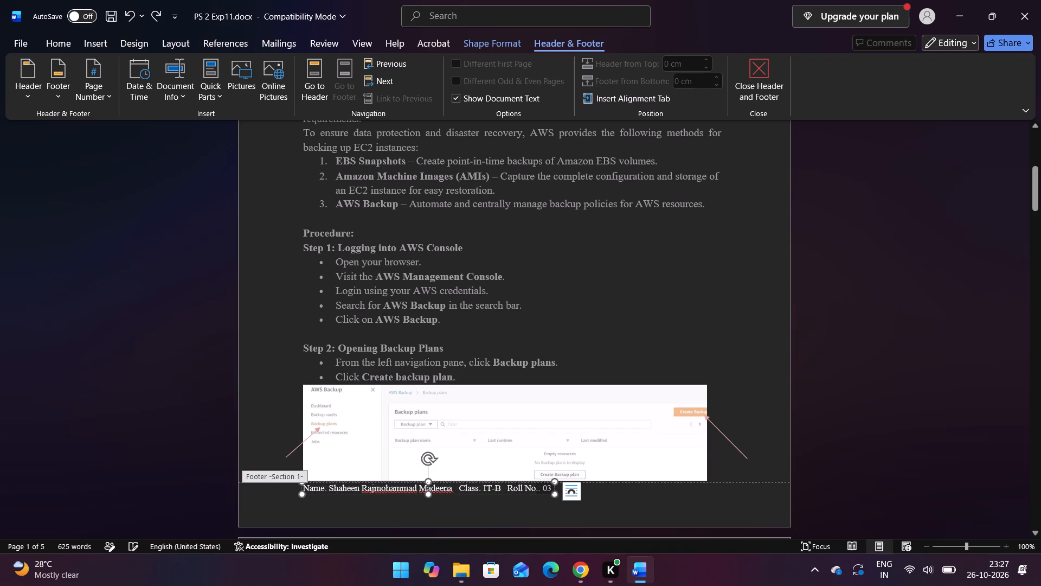
pyautogui.moveTo(541, 487); pyautogui.dragTo(558, 535)
pyautogui.press('BackSpace')
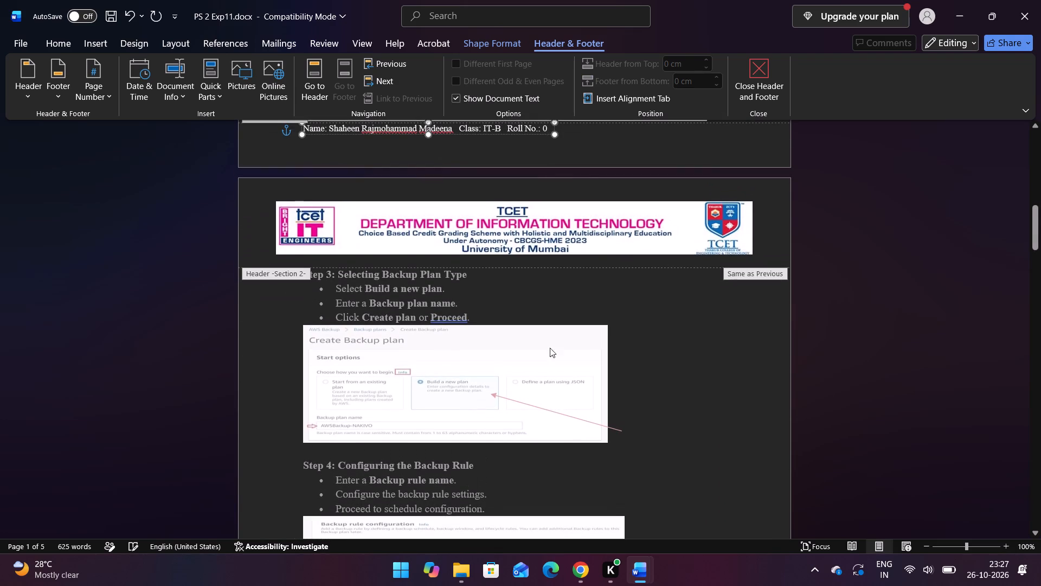
pyautogui.scroll(1, 547, 239)
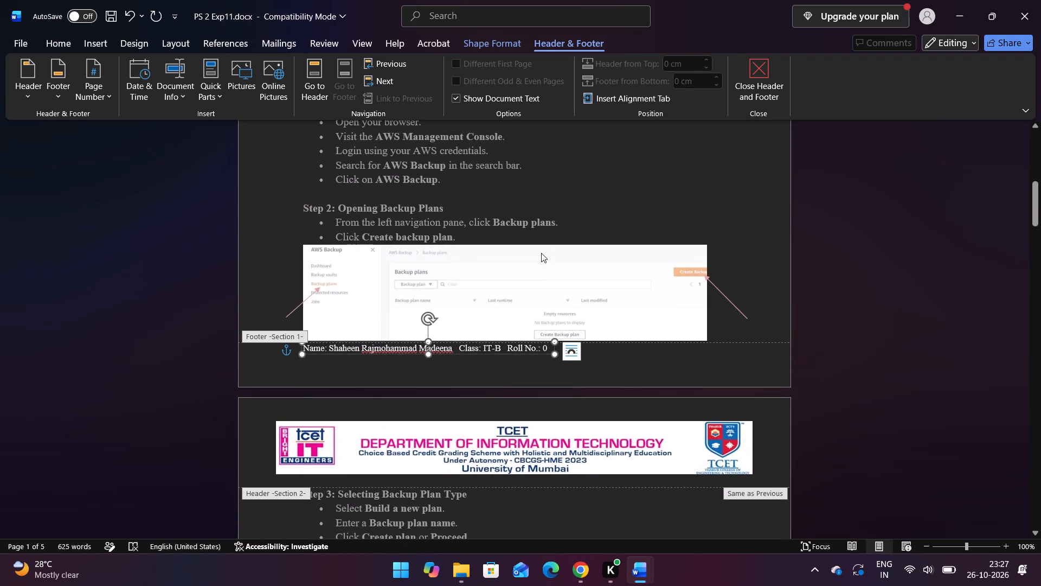
pyautogui.press('BackSpace')
pyautogui.press('BackSpace')
pyautogui.press('BackSpace')
pyautogui.press('BackSpace')
pyautogui.press('BackSpace')
pyautogui.press('BackSpace')
pyautogui.press('BackSpace')
pyautogui.press('BackSpace')
pyautogui.press('BackSpace')
pyautogui.press('BackSpace')
pyautogui.press('BackSpace')
pyautogui.press('BackSpace')
pyautogui.press('BackSpace')
pyautogui.press('BackSpace')
pyautogui.press('BackSpace')
pyautogui.press('BackSpace')
pyautogui.press('BackSpace')
pyautogui.press('BackSpace')
pyautogui.press('BackSpace')
pyautogui.press('BackSpace')
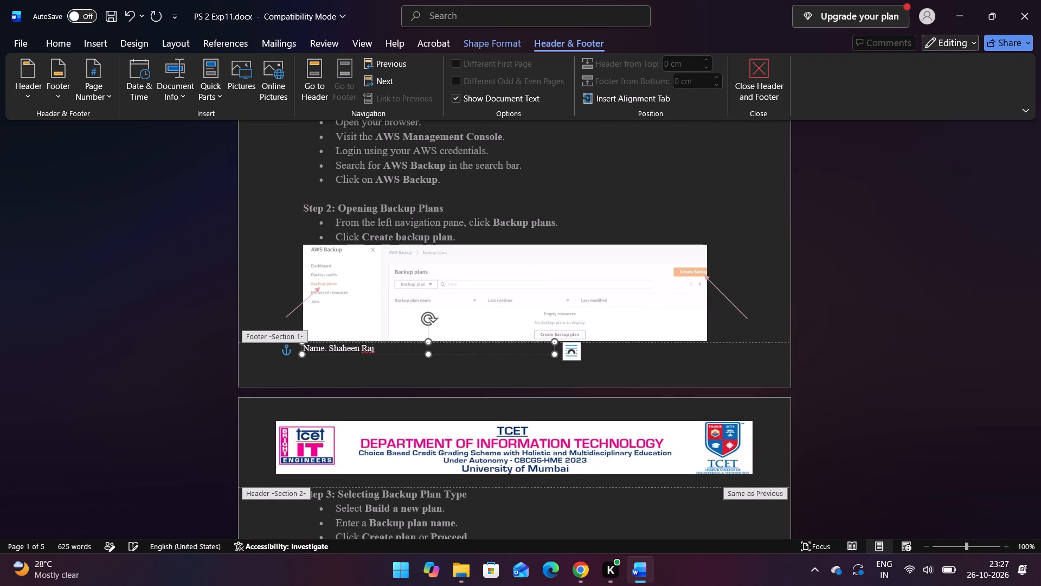
pyautogui.press('Return')
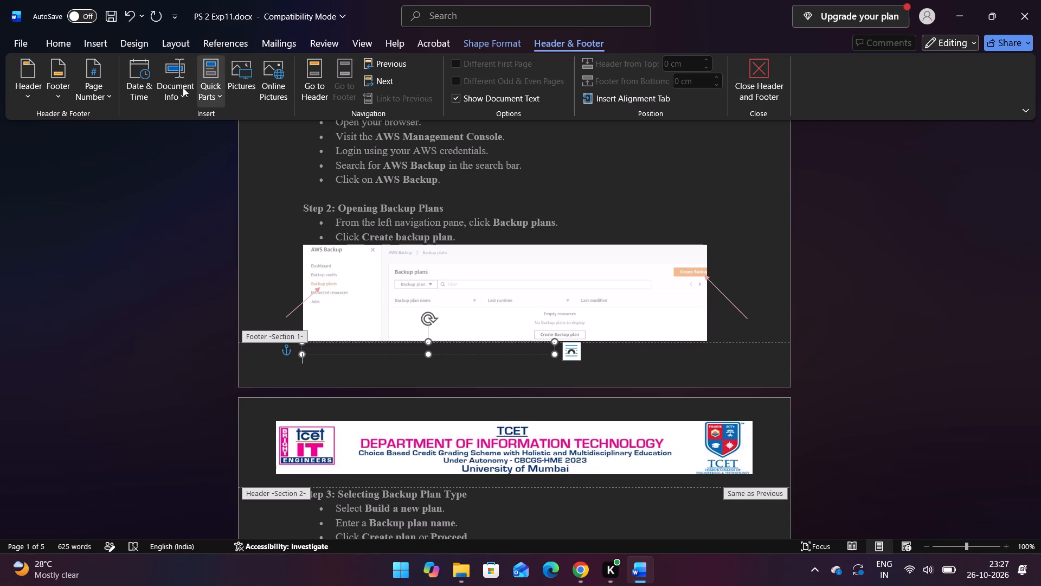
# Remove the footer from section 1 of PS 2 Exp11.docx.
pyautogui.click(55, 61)
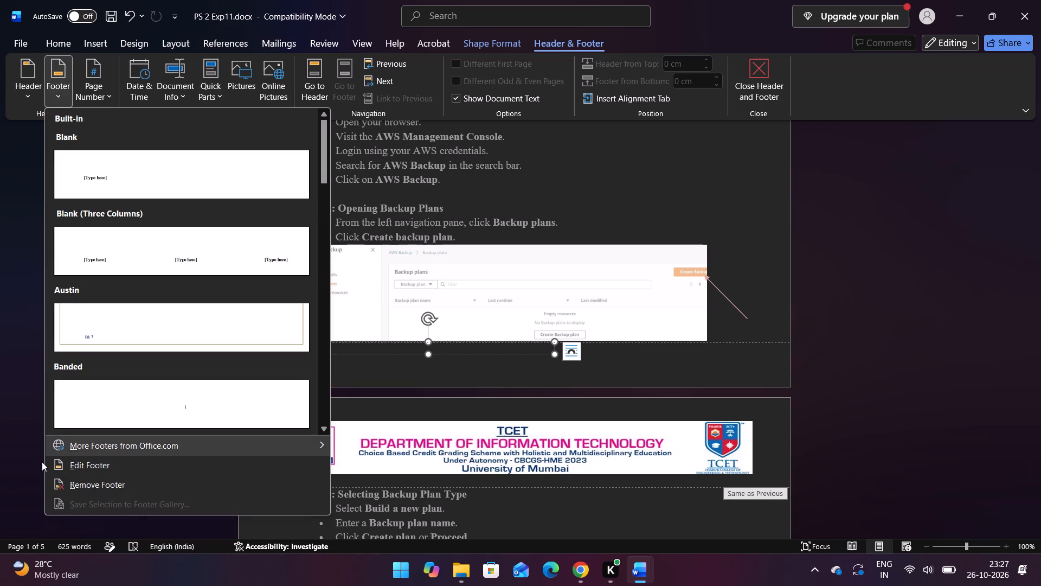
pyautogui.click(74, 478)
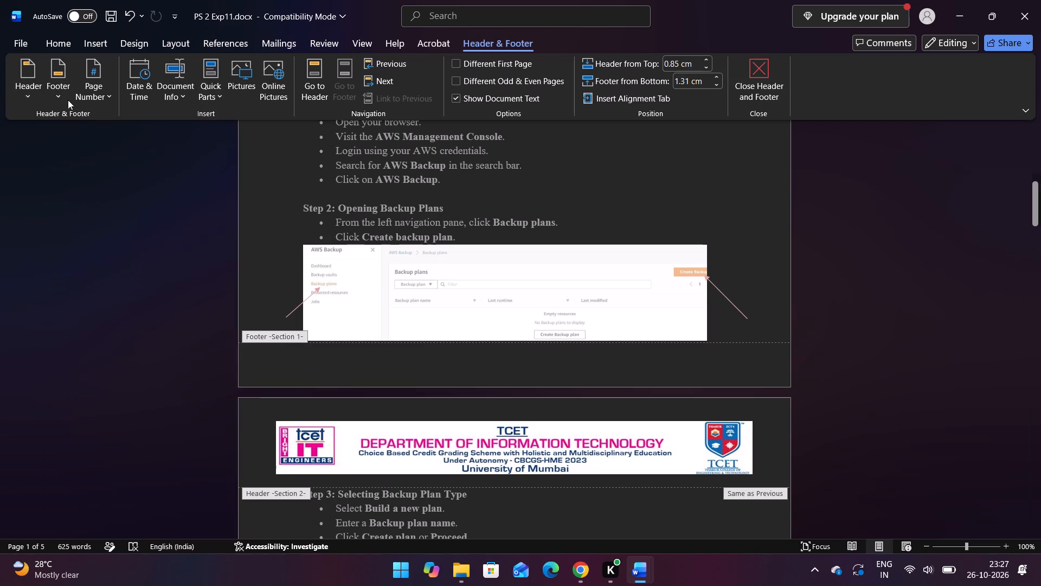
# Switch to PS10.docx and examine the footer at the bottom of its first page.
pyautogui.click(57, 84)
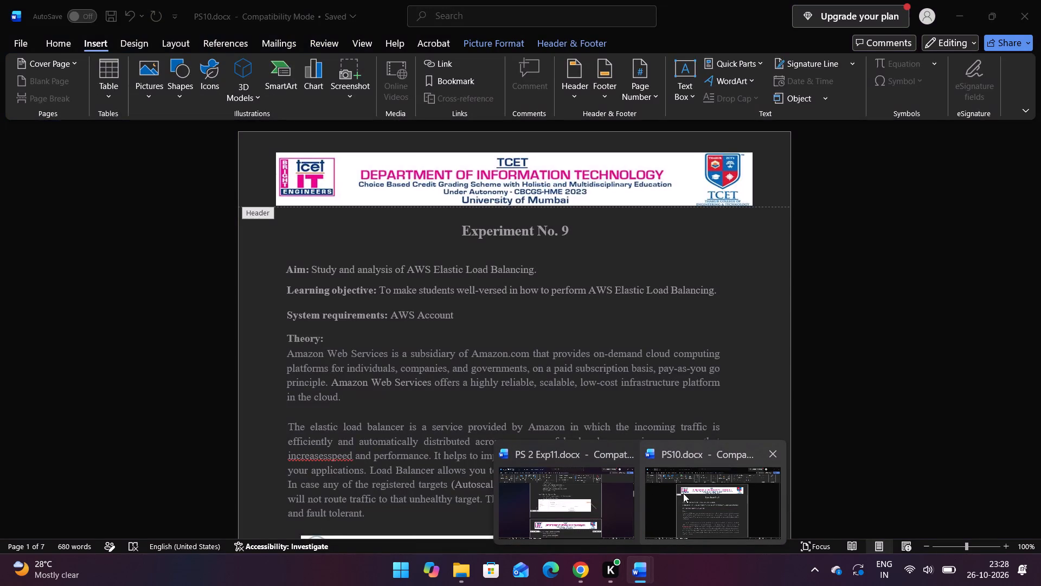
pyautogui.click(684, 494)
pyautogui.scroll(-1, 597, 424)
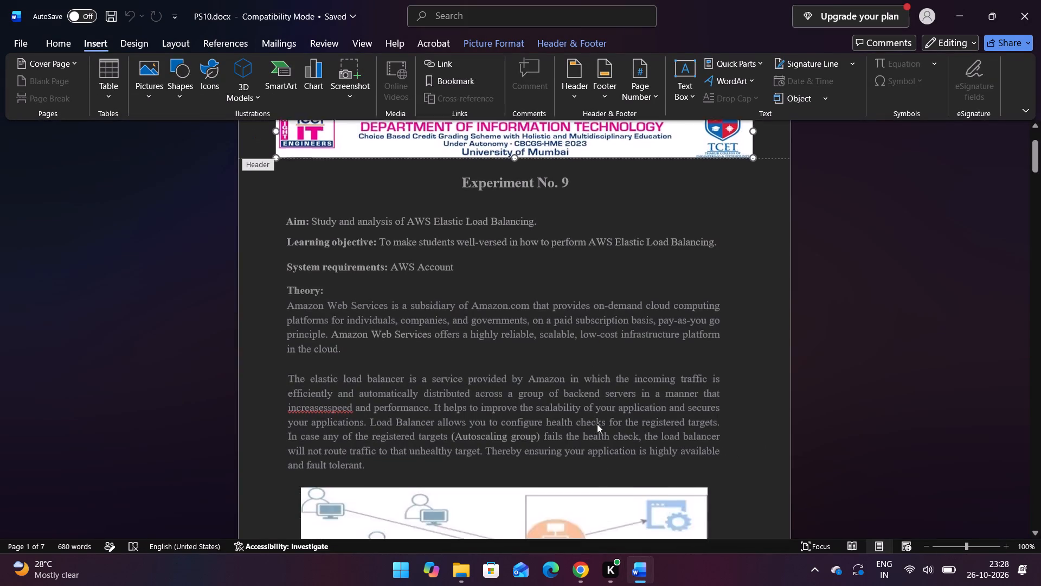
pyautogui.scroll(-1, 597, 424)
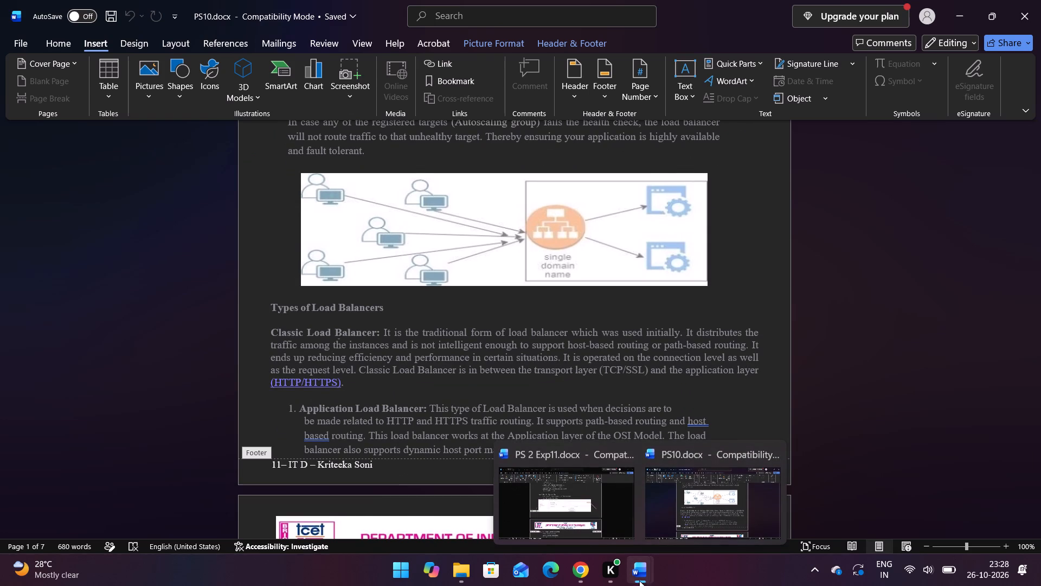
# Switch back to PS 2 Exp11.docx and look through the built-in footer designs for a suitable layout.
pyautogui.click(556, 496)
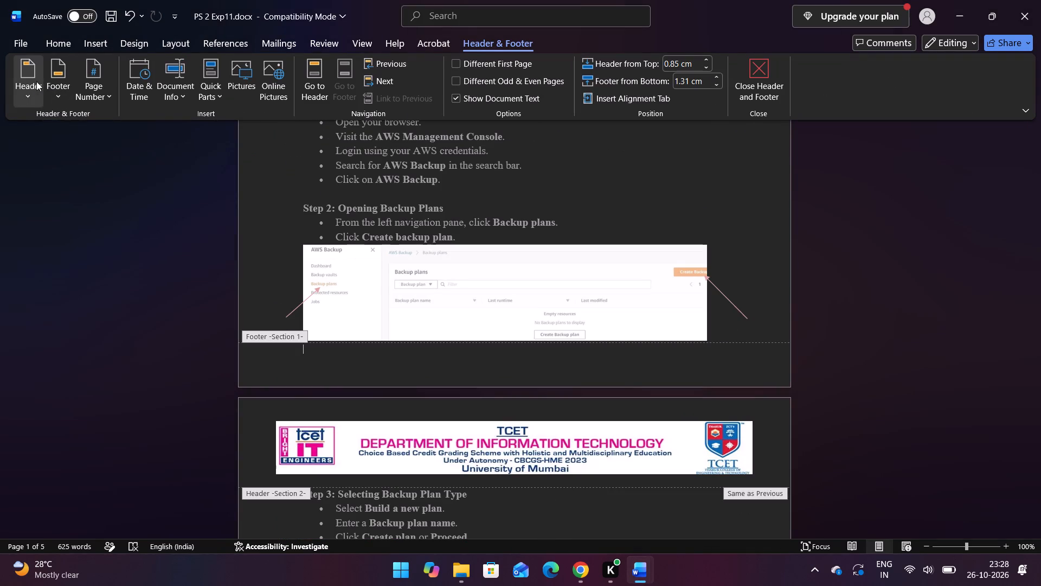
pyautogui.click(62, 80)
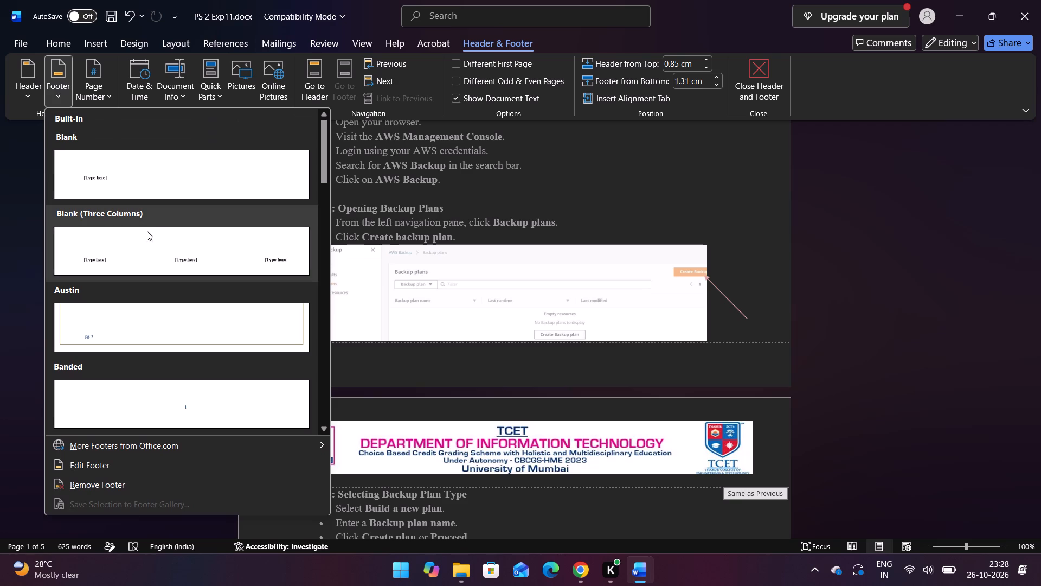
pyautogui.scroll(-1, 176, 276)
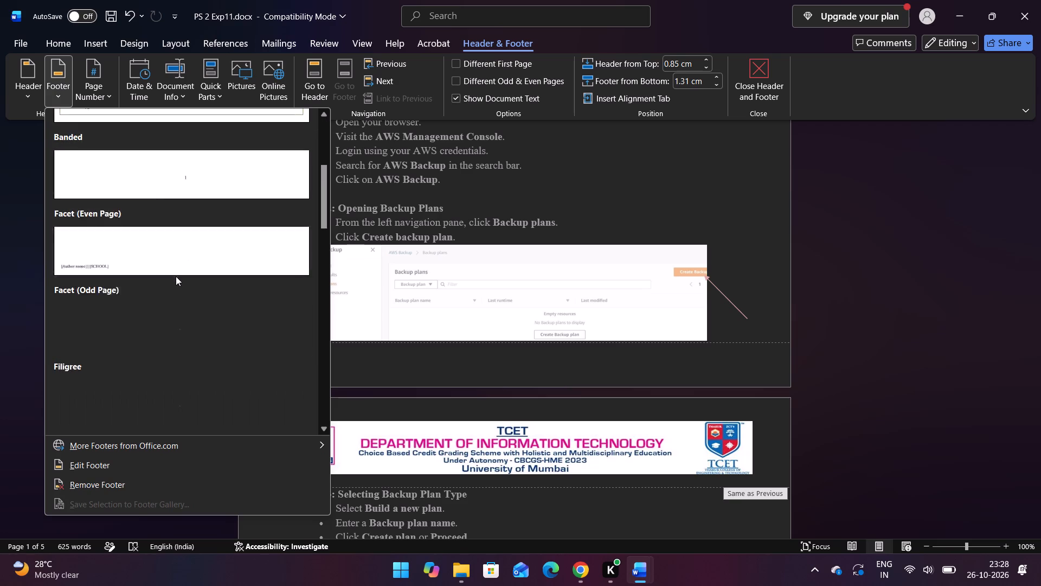
pyautogui.scroll(-4, 176, 276)
pyautogui.scroll(2, 176, 276)
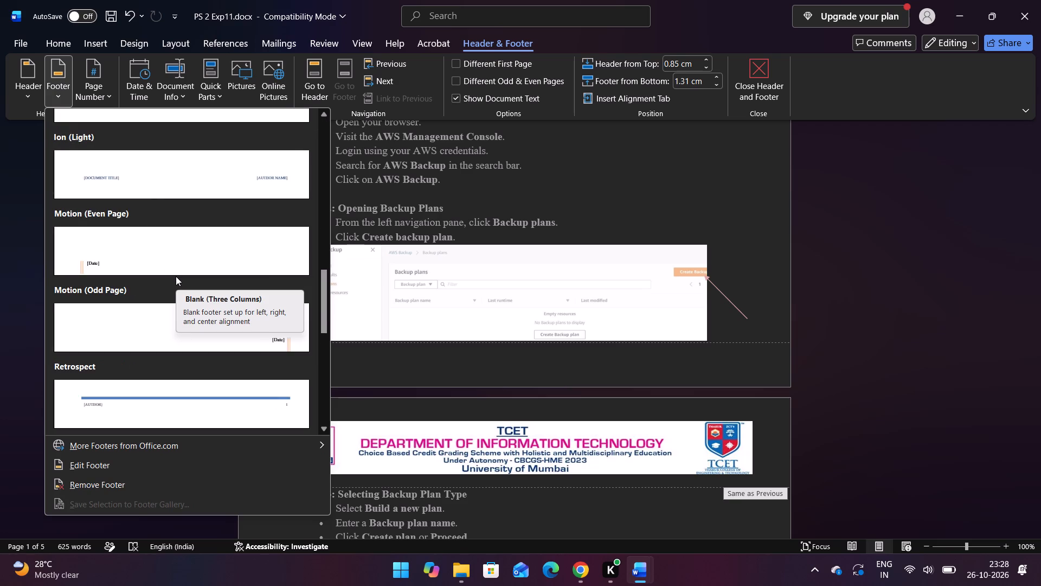
pyautogui.scroll(6, 176, 276)
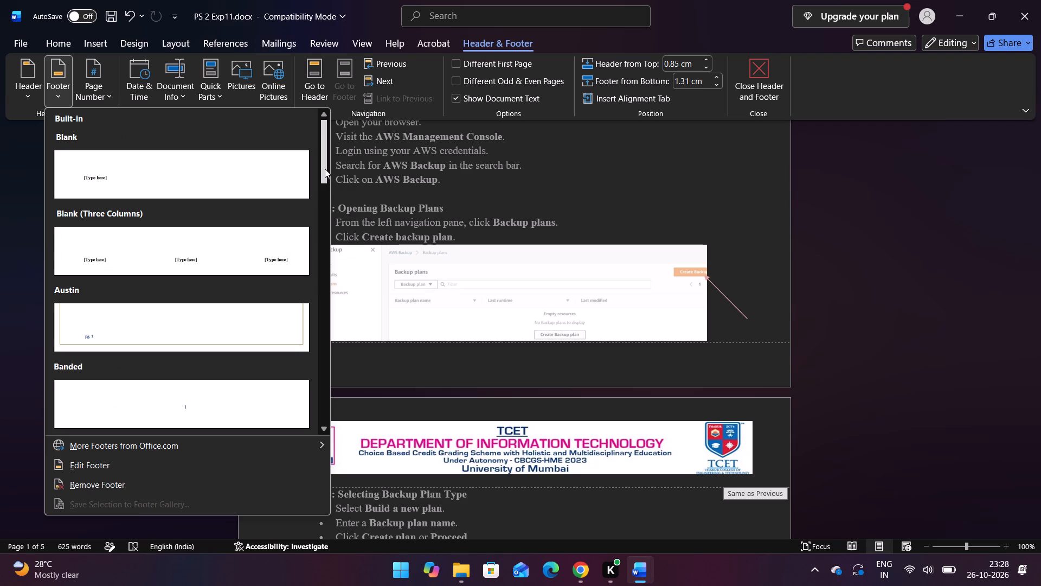
pyautogui.moveTo(324, 168); pyautogui.dragTo(326, 212)
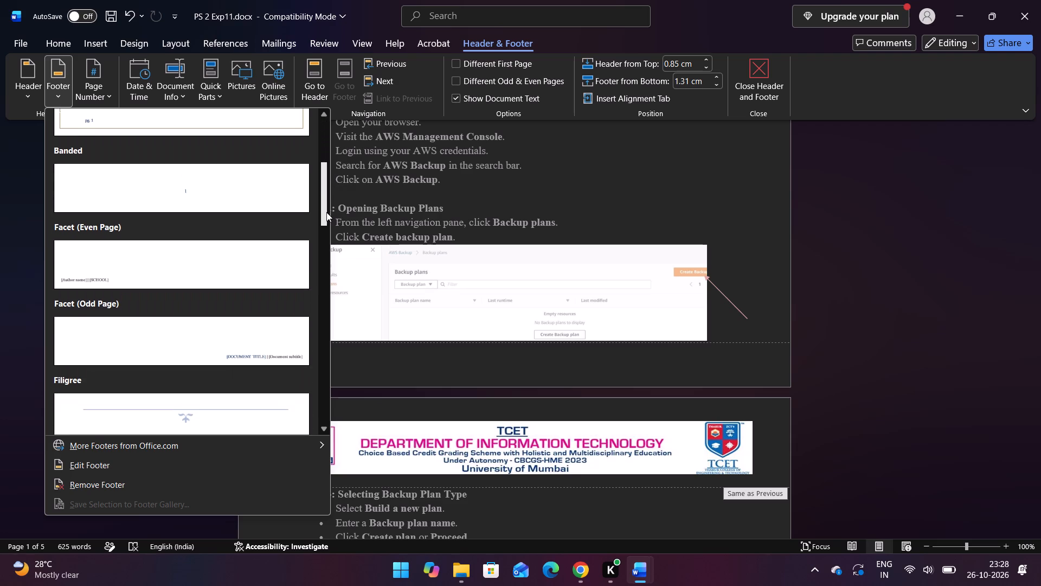
pyautogui.moveTo(326, 212); pyautogui.dragTo(335, 273)
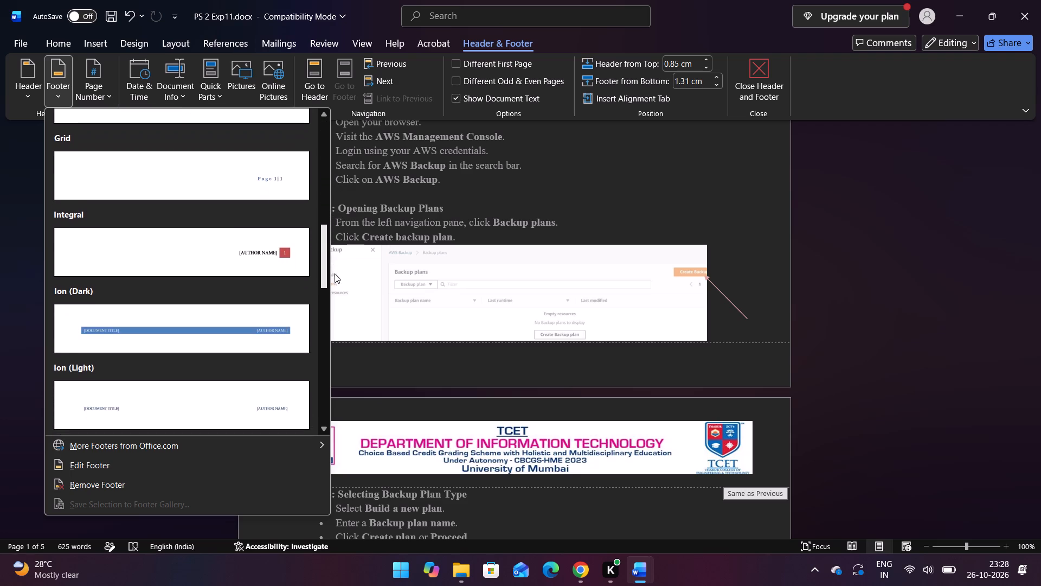
pyautogui.moveTo(335, 273); pyautogui.dragTo(340, 321)
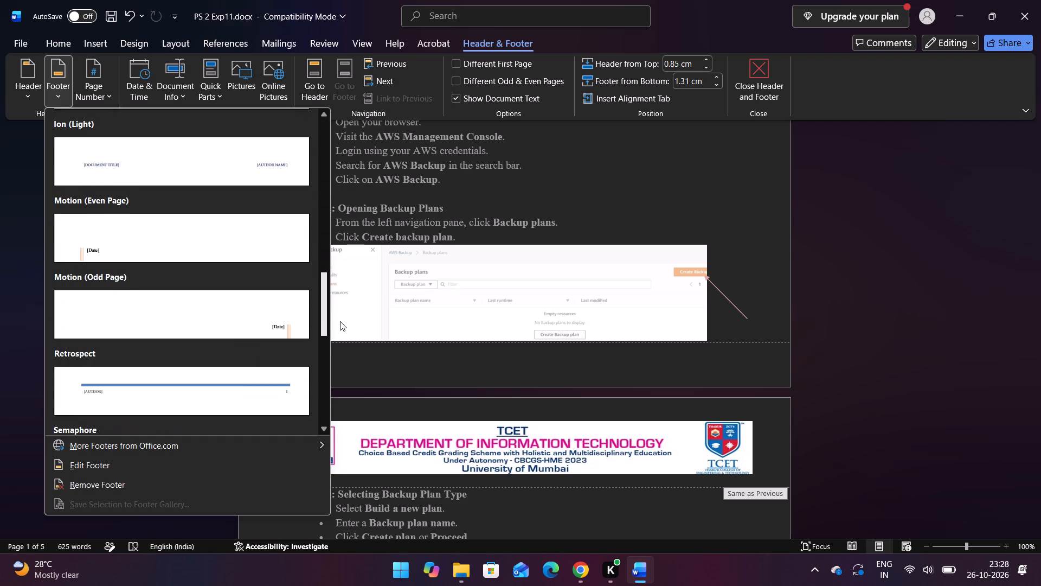
pyautogui.moveTo(340, 321); pyautogui.dragTo(344, 391)
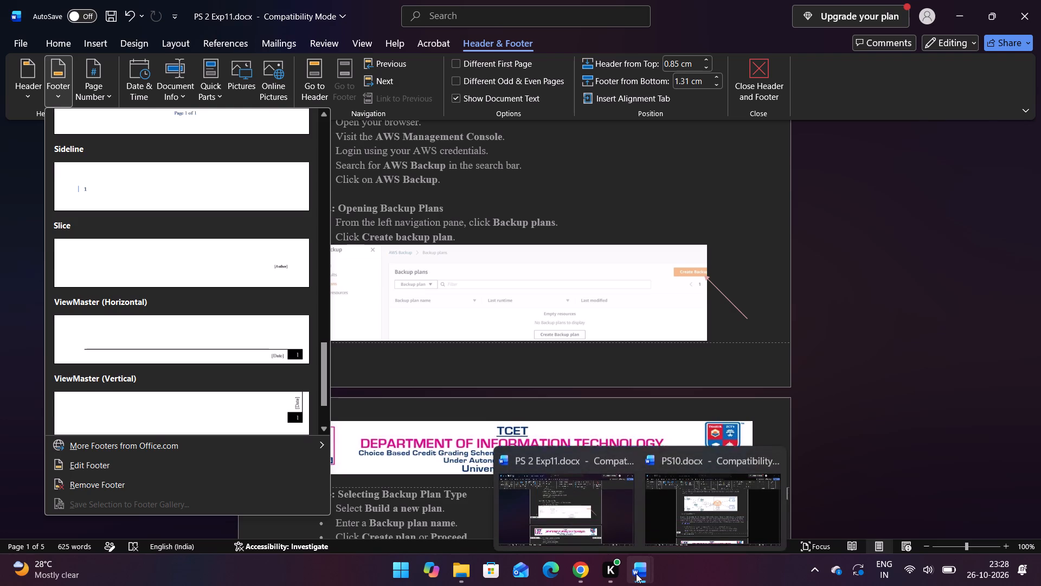
# Save the name and class text box from the PS10.docx footer to the Quick Part gallery under the name tcetfooter.
pyautogui.click(685, 516)
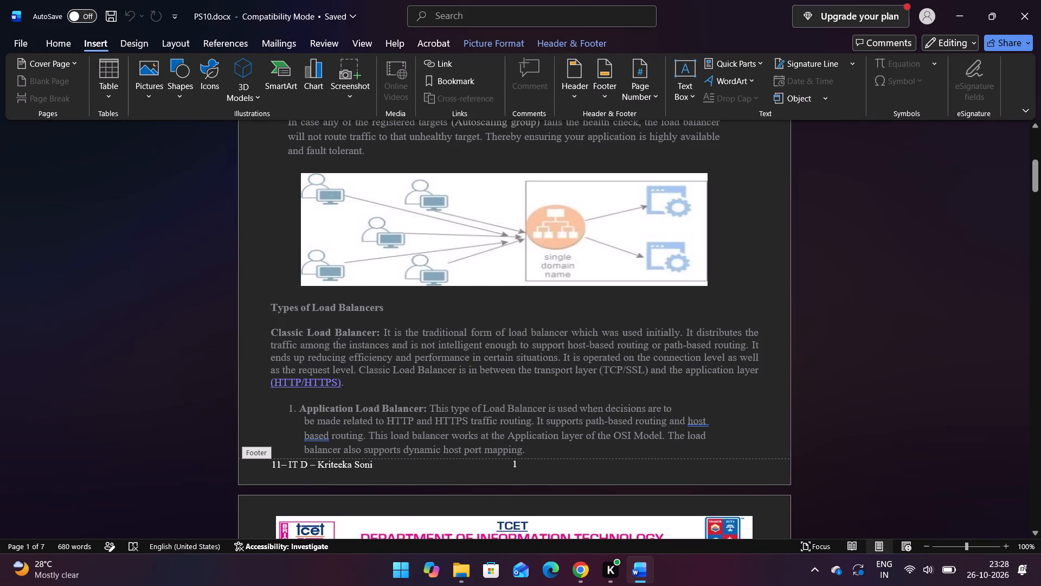
pyautogui.doubleClick(391, 468)
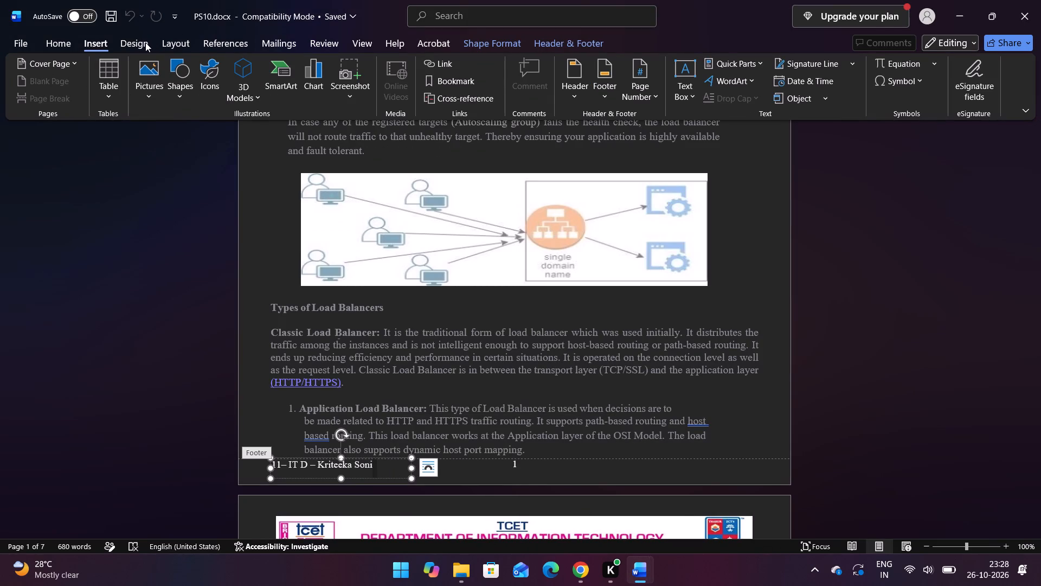
pyautogui.click(746, 61)
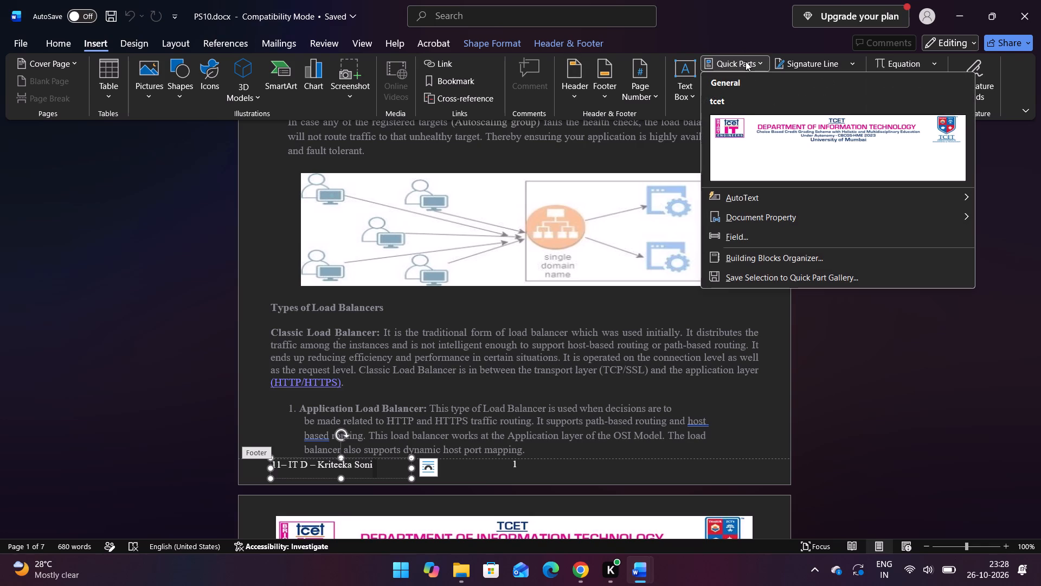
pyautogui.click(800, 258)
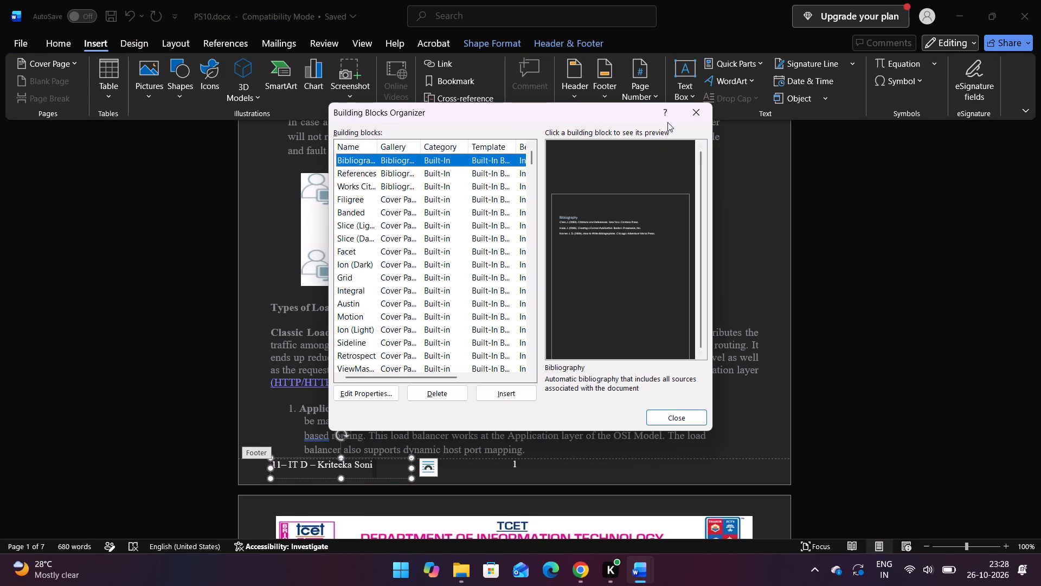
pyautogui.click(701, 104)
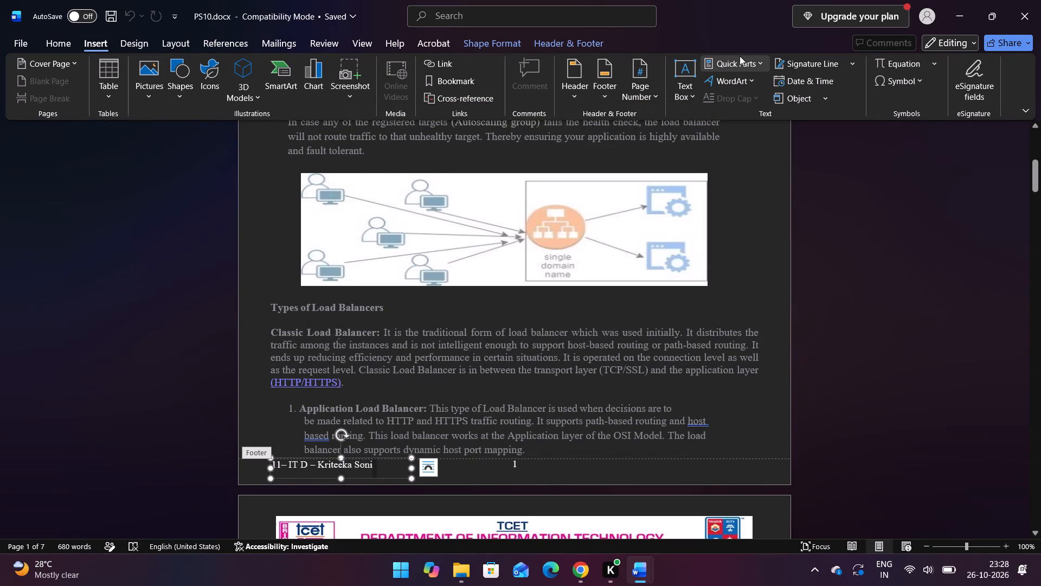
pyautogui.click(740, 56)
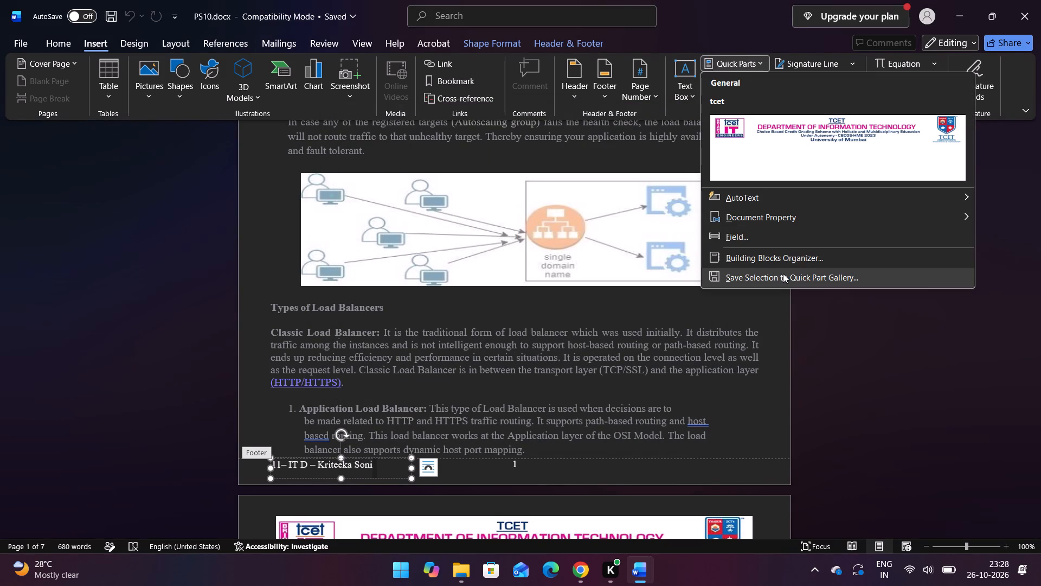
pyautogui.click(783, 273)
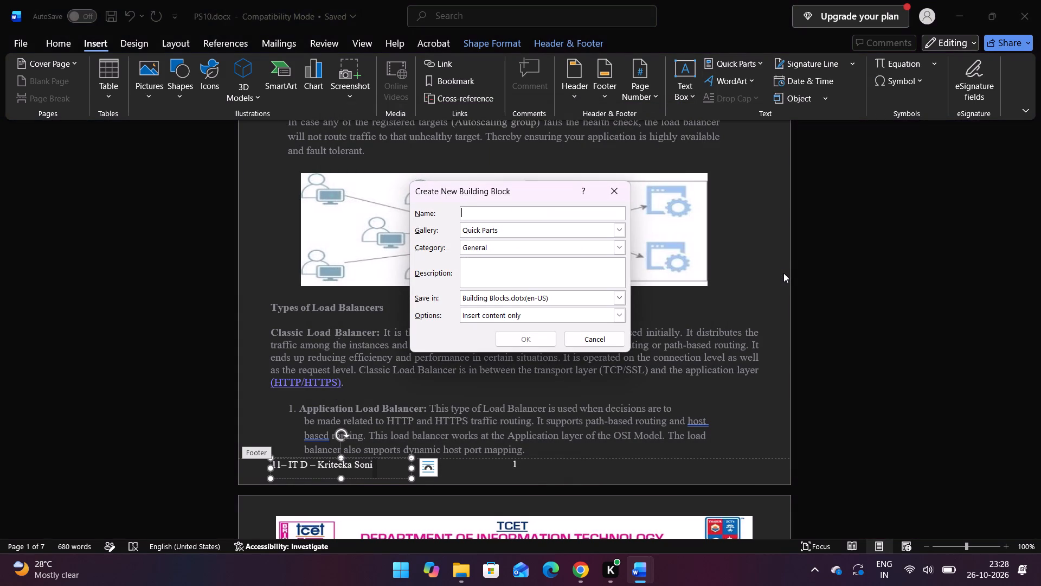
pyautogui.write('tcetfooter')
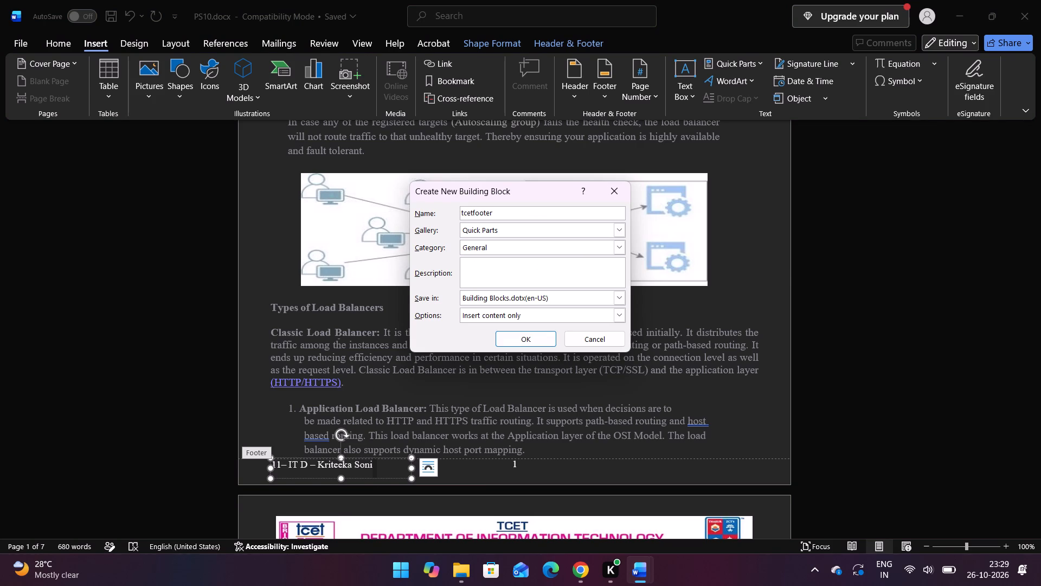
pyautogui.click(538, 337)
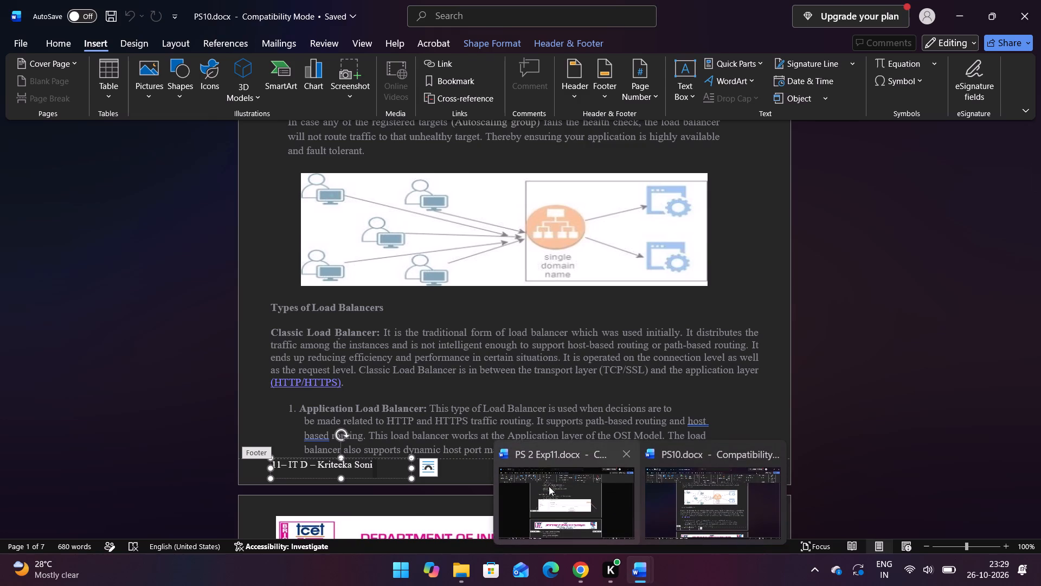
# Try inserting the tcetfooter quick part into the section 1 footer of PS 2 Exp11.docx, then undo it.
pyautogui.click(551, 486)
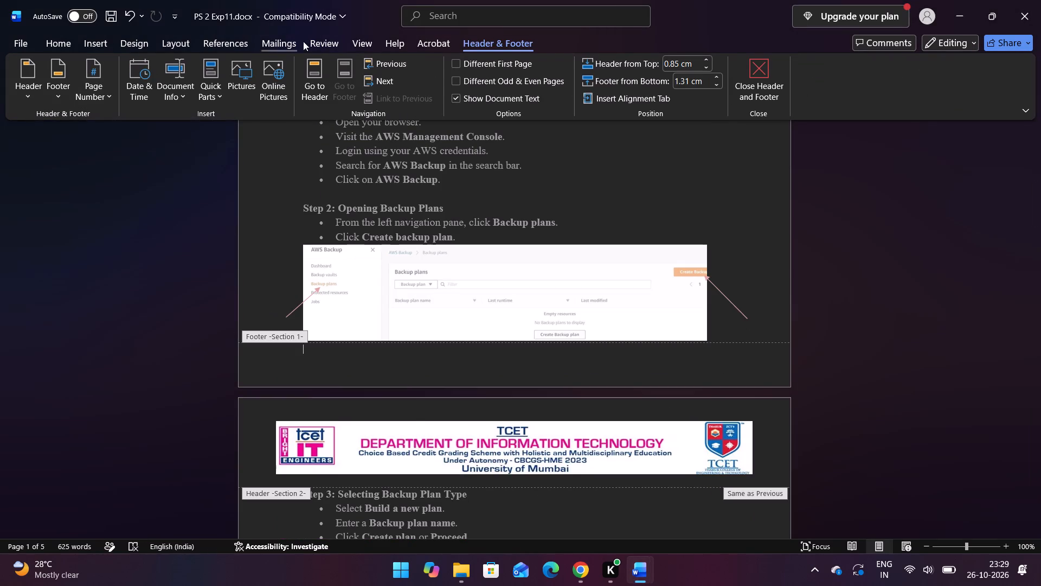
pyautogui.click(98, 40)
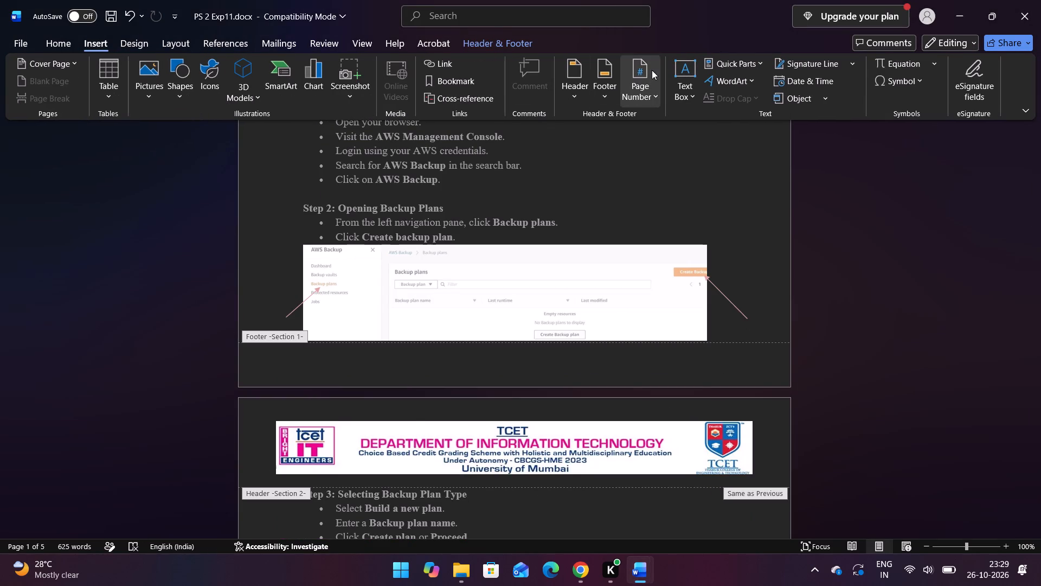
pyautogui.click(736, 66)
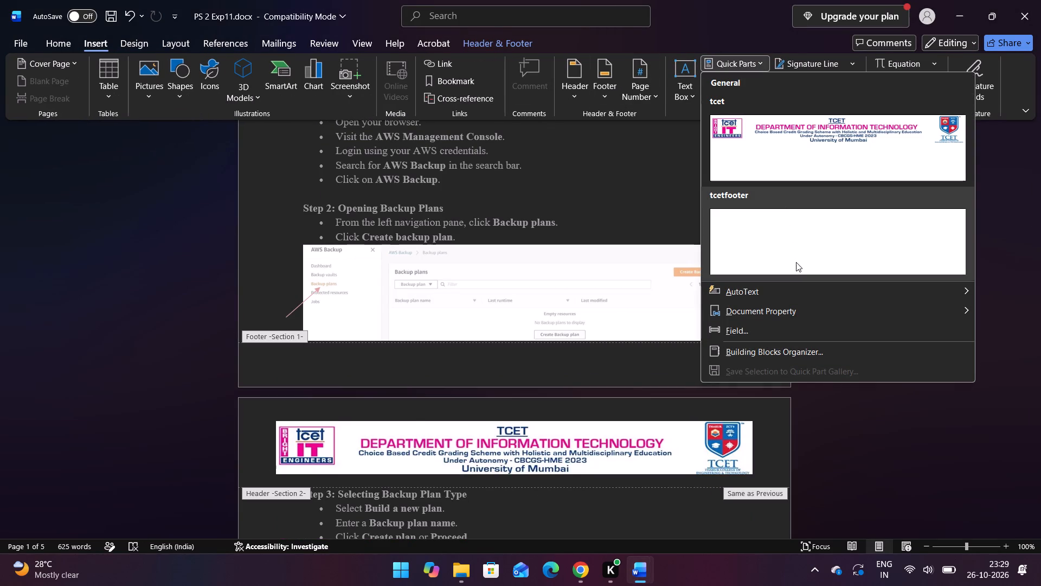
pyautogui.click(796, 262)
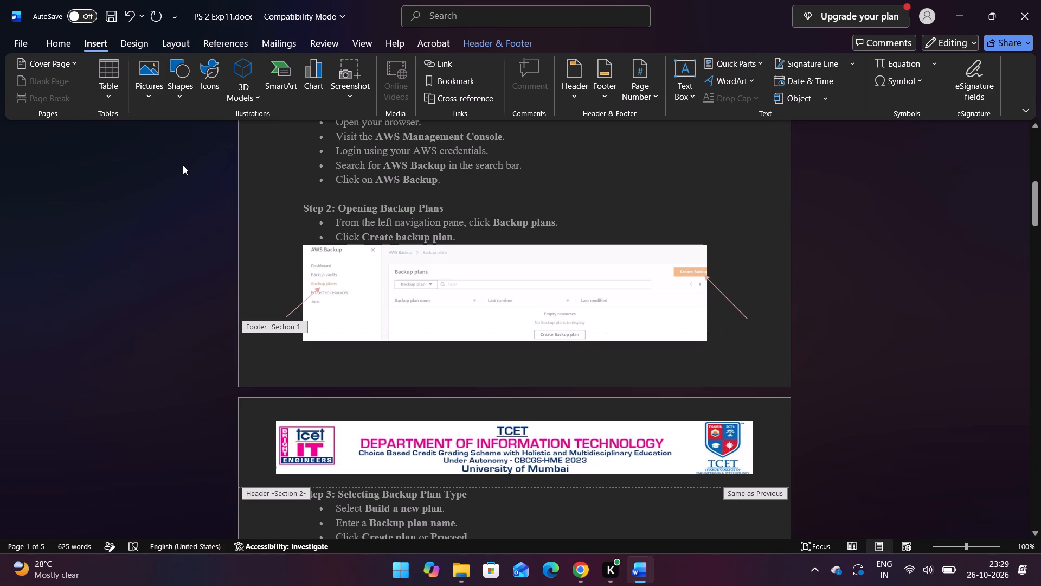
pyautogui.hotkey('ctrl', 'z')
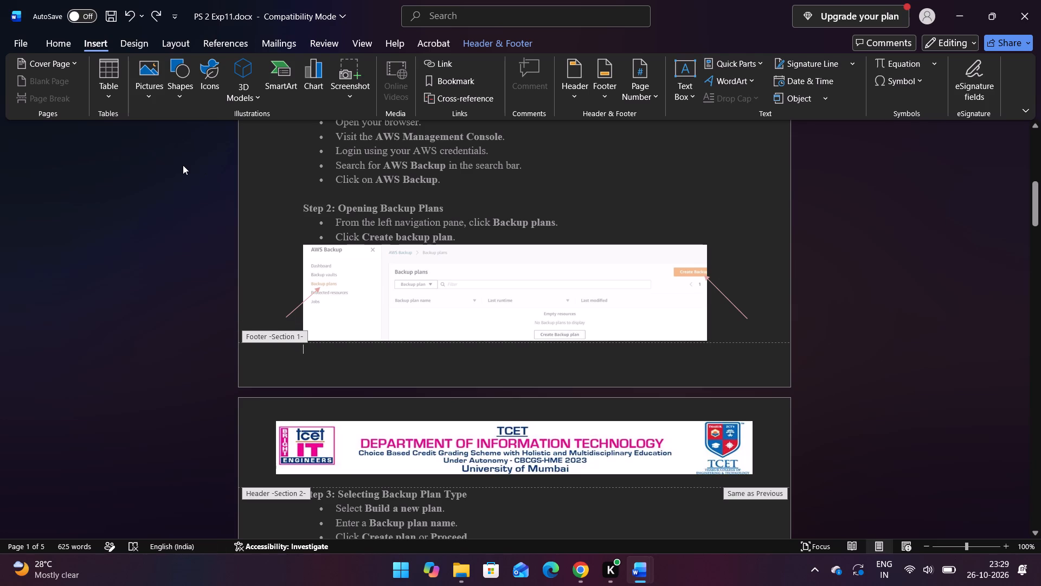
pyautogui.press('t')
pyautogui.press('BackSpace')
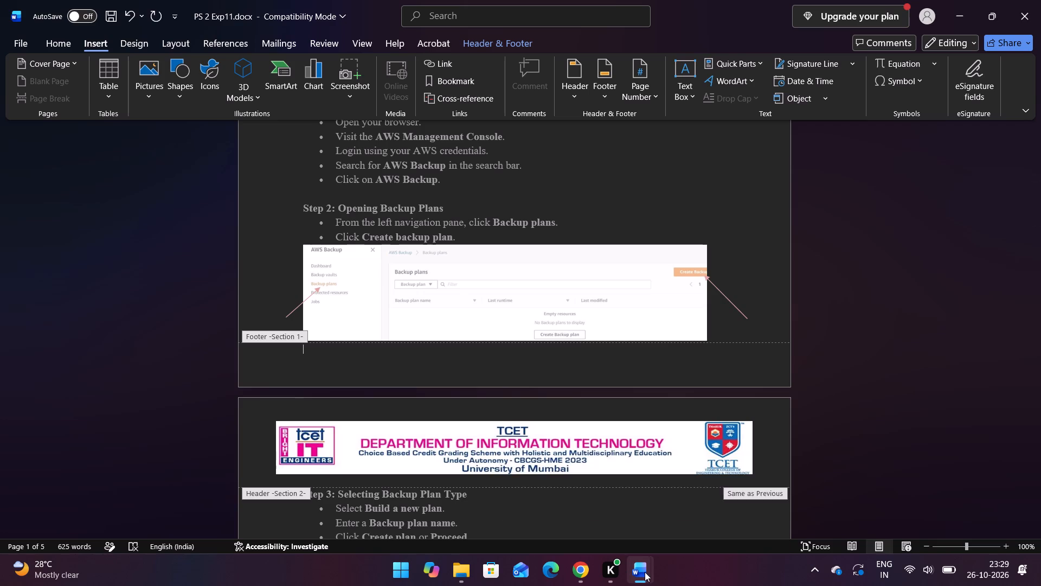
# Switch to PS10.docx and look through the built-in footer designs for one matching its footer.
pyautogui.click(692, 511)
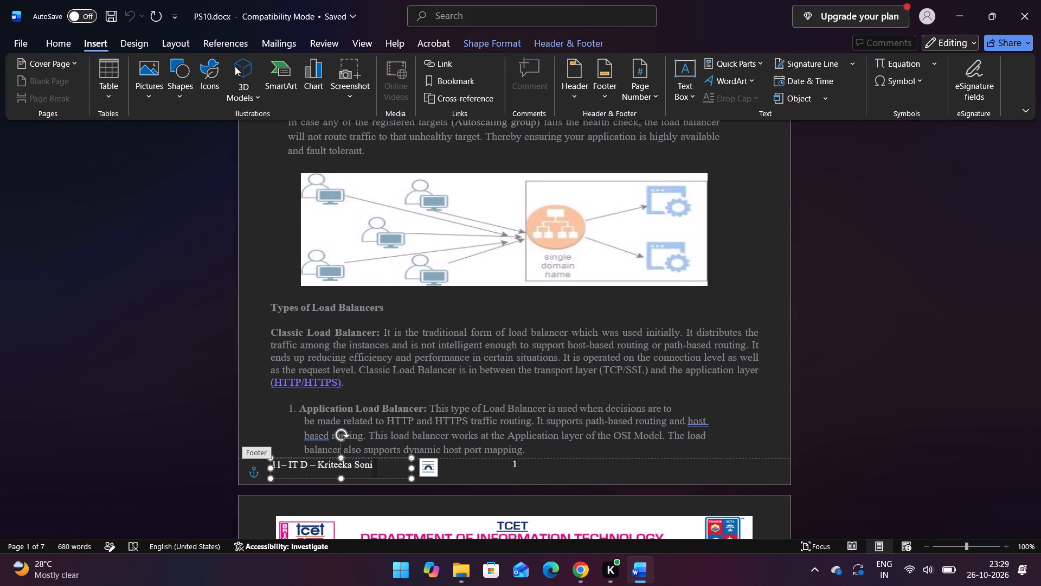
pyautogui.click(613, 90)
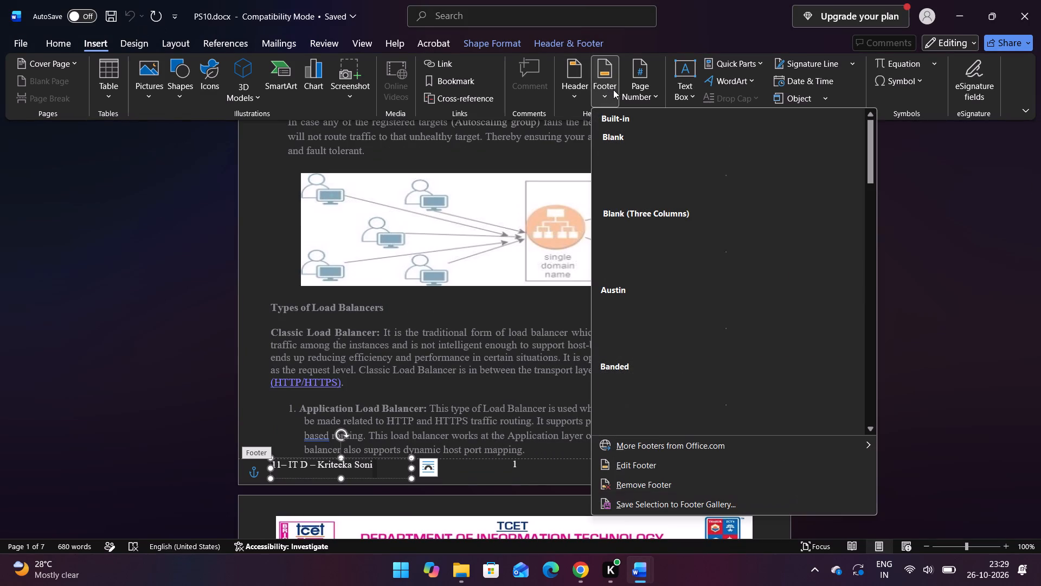
pyautogui.scroll(1, 703, 310)
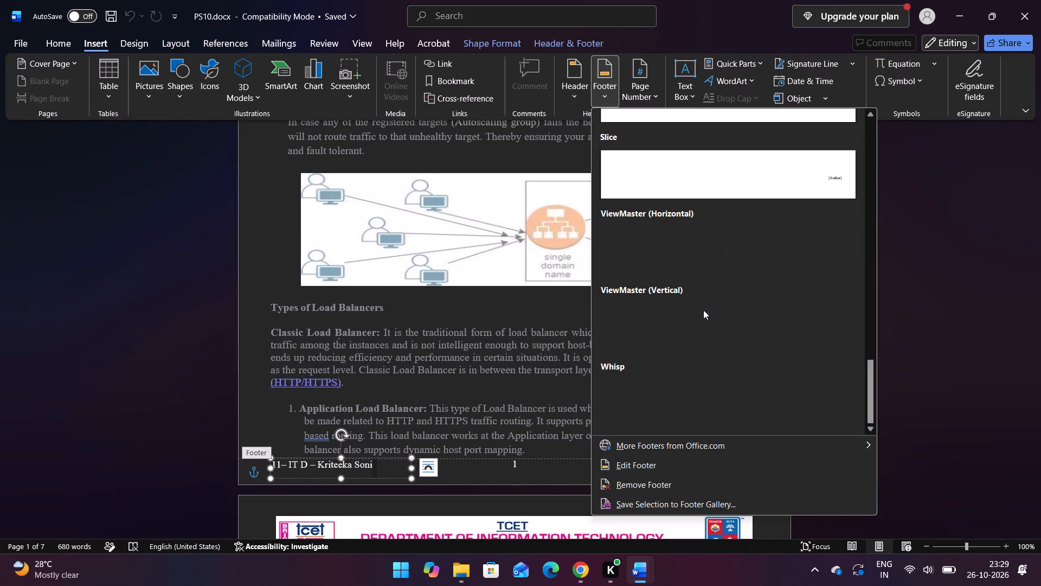
pyautogui.scroll(1, 703, 310)
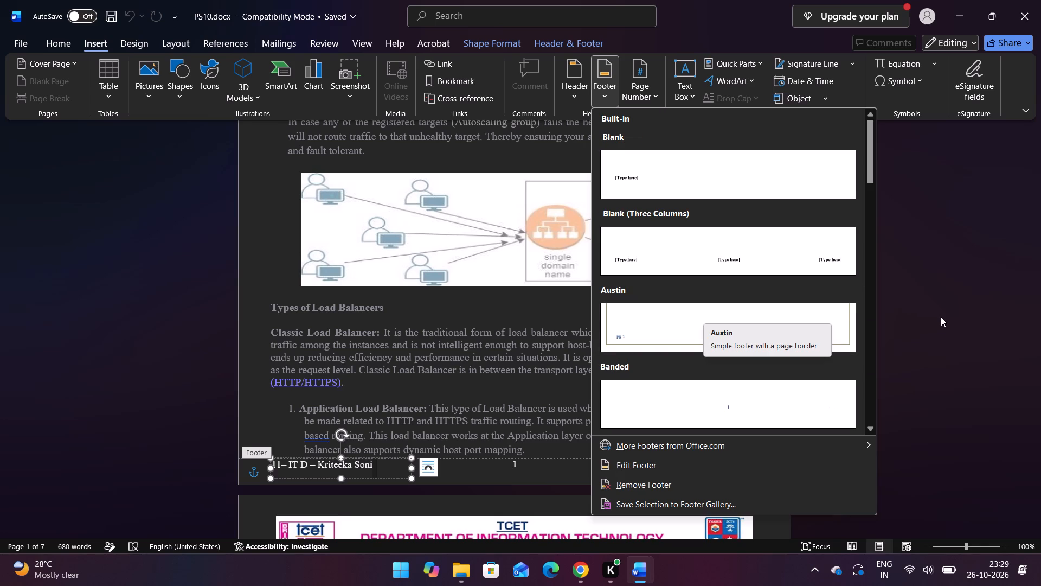
pyautogui.click(941, 317)
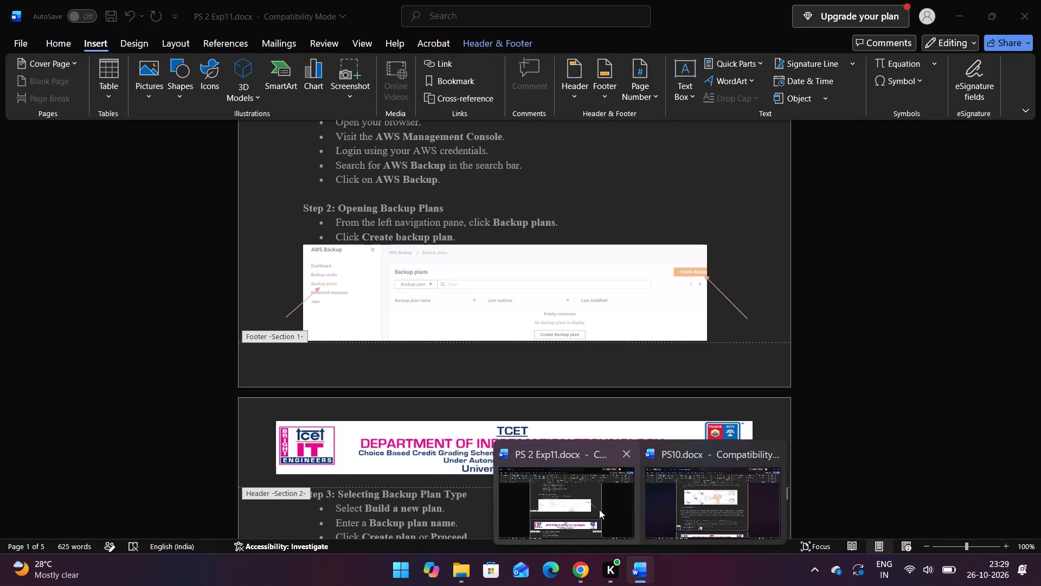
# In PS 2 Exp11.docx, insert a built-in footer design with a centred page number in section 1 and leave footer editing.
pyautogui.click(599, 509)
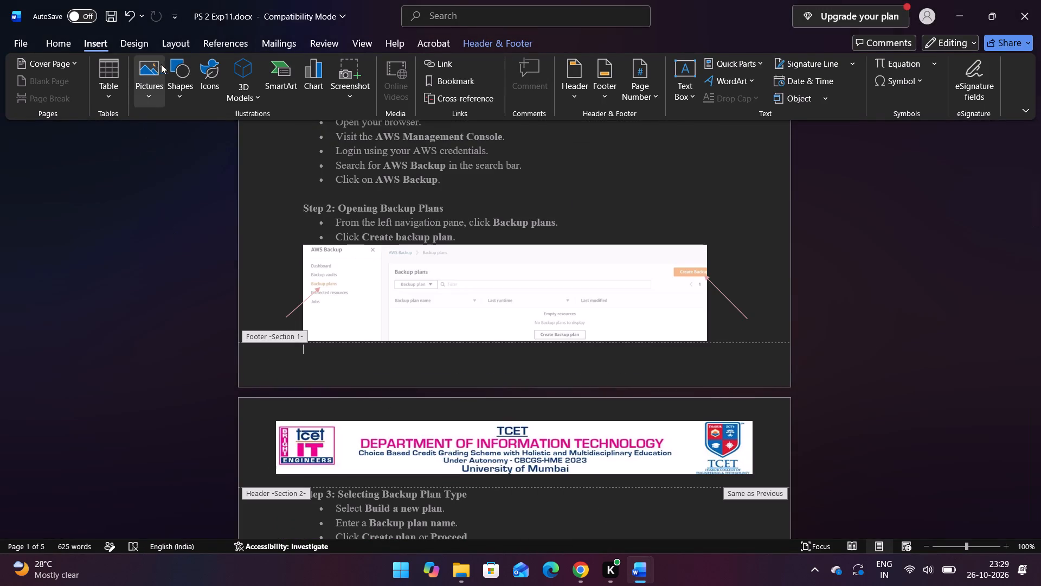
pyautogui.click(606, 82)
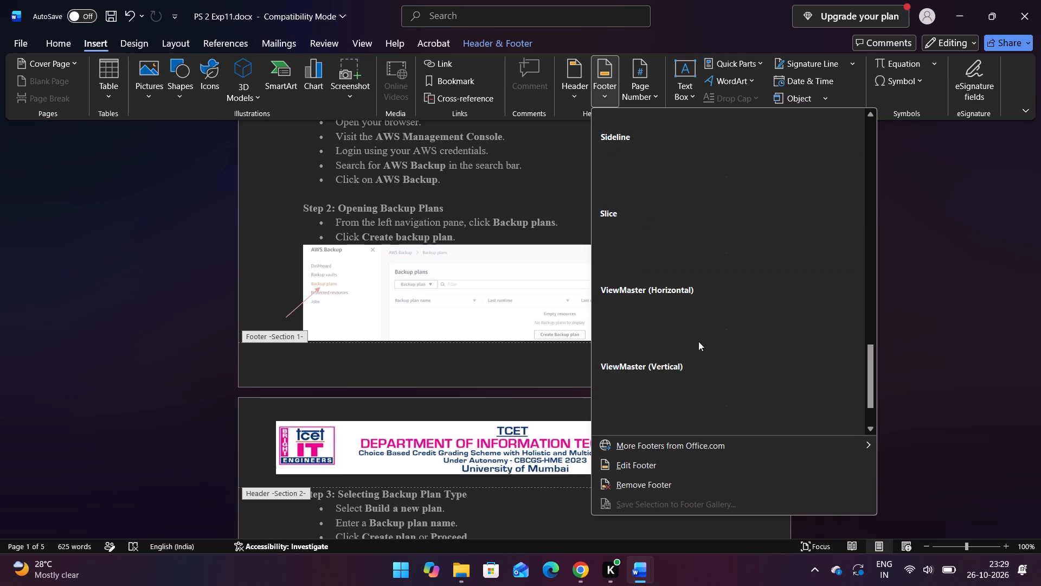
pyautogui.scroll(2, 698, 341)
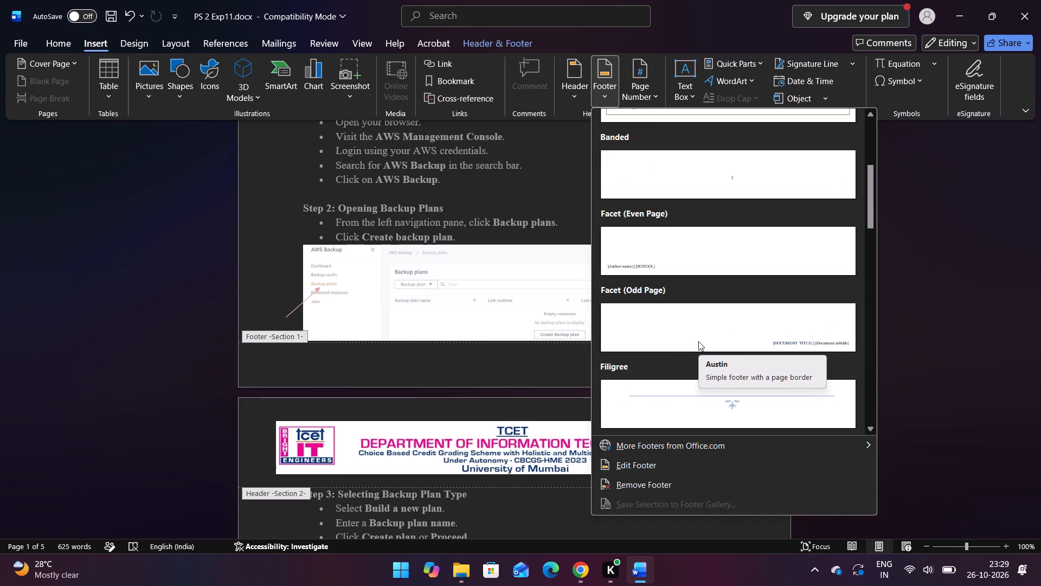
pyautogui.click(726, 415)
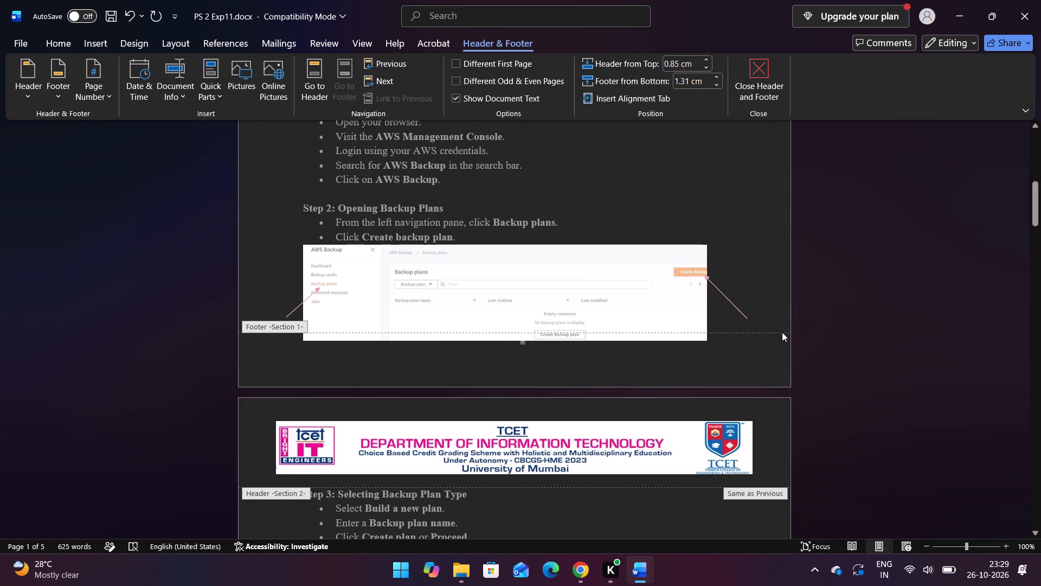
pyautogui.moveTo(781, 332); pyautogui.dragTo(781, 346)
pyautogui.click(632, 293)
pyautogui.doubleClick(864, 281)
# Examine the pages of PS 2 Exp11.docx to check the header banner and the new footer.
pyautogui.scroll(-4, 701, 331)
pyautogui.scroll(1, 701, 331)
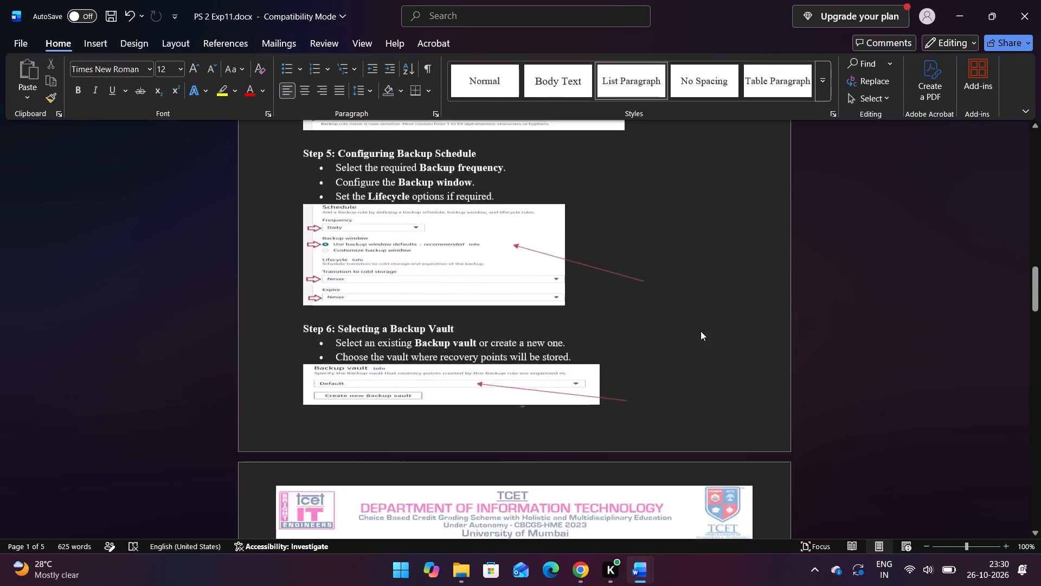
pyautogui.scroll(2, 701, 331)
pyautogui.scroll(-2, 701, 331)
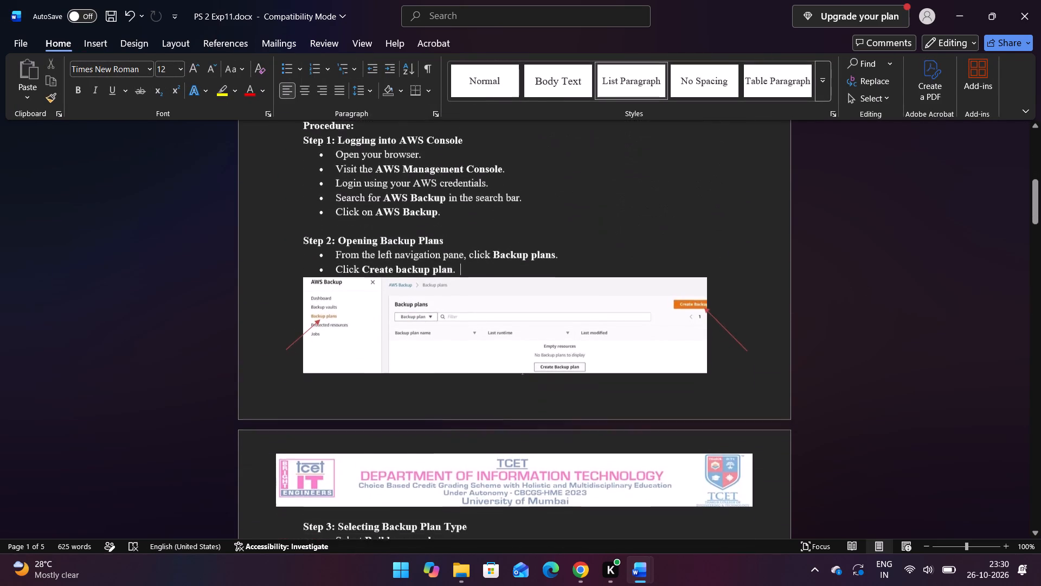
pyautogui.scroll(-2, 701, 331)
pyautogui.scroll(4, 701, 331)
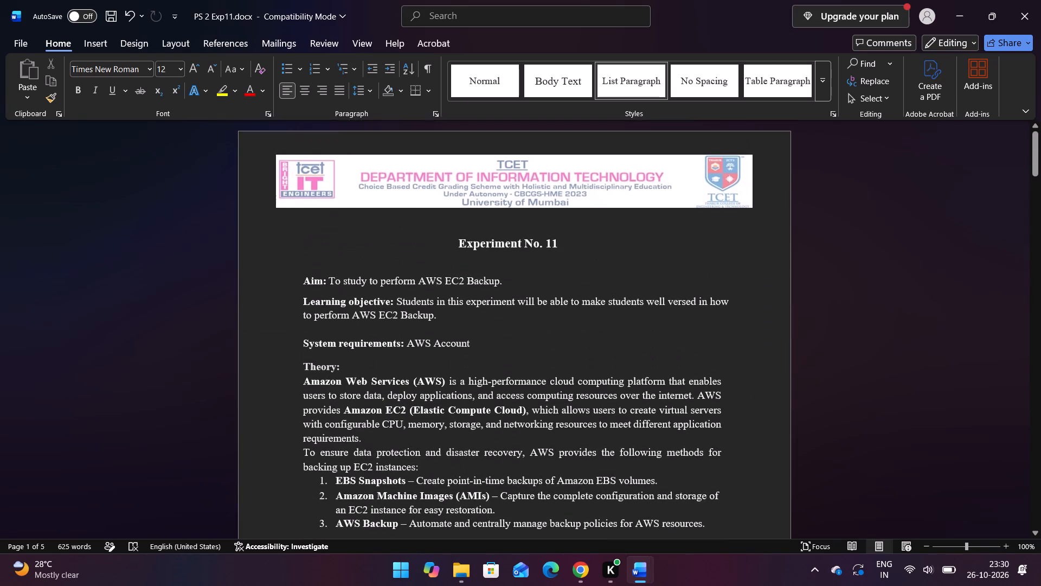
pyautogui.scroll(1, 701, 331)
pyautogui.keyDown('ctrl'); pyautogui.scroll(-1, 701, 331); pyautogui.keyUp('ctrl')
pyautogui.keyDown('ctrl'); pyautogui.scroll(1, 701, 331); pyautogui.keyUp('ctrl')
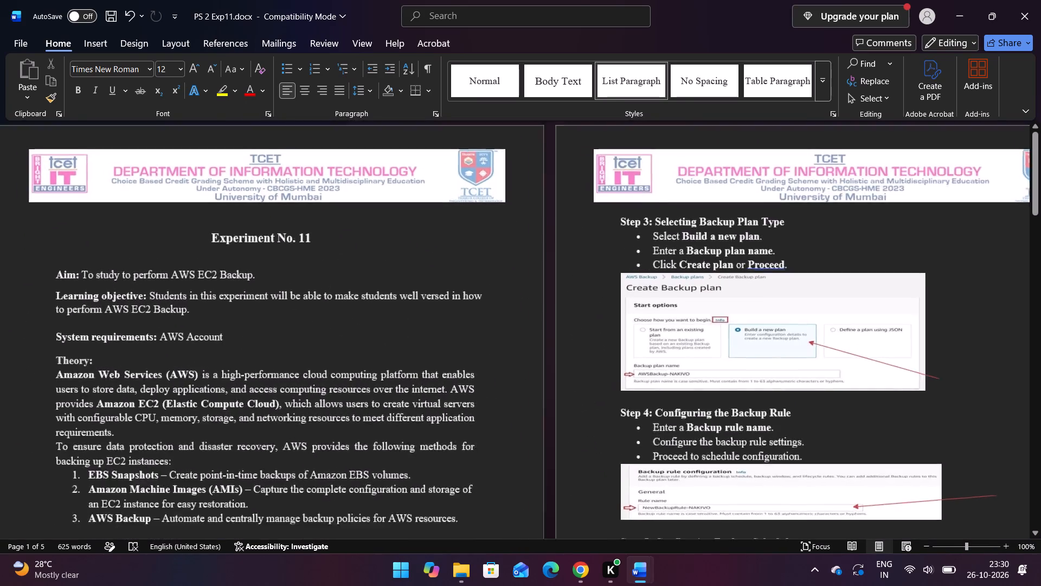
pyautogui.keyDown('ctrl'); pyautogui.scroll(2, 701, 331); pyautogui.keyUp('ctrl')
pyautogui.scroll(-4, 701, 331)
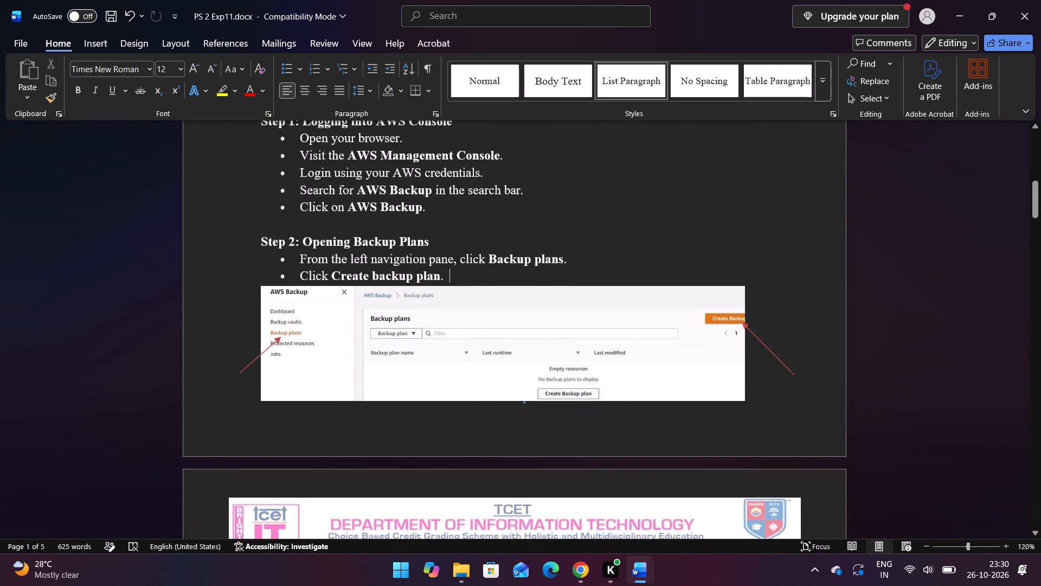
# Move the Backup plans screenshot under Step 2 slightly upward so it clears the page number in the footer.
pyautogui.click(518, 364)
pyautogui.moveTo(518, 364); pyautogui.dragTo(522, 360)
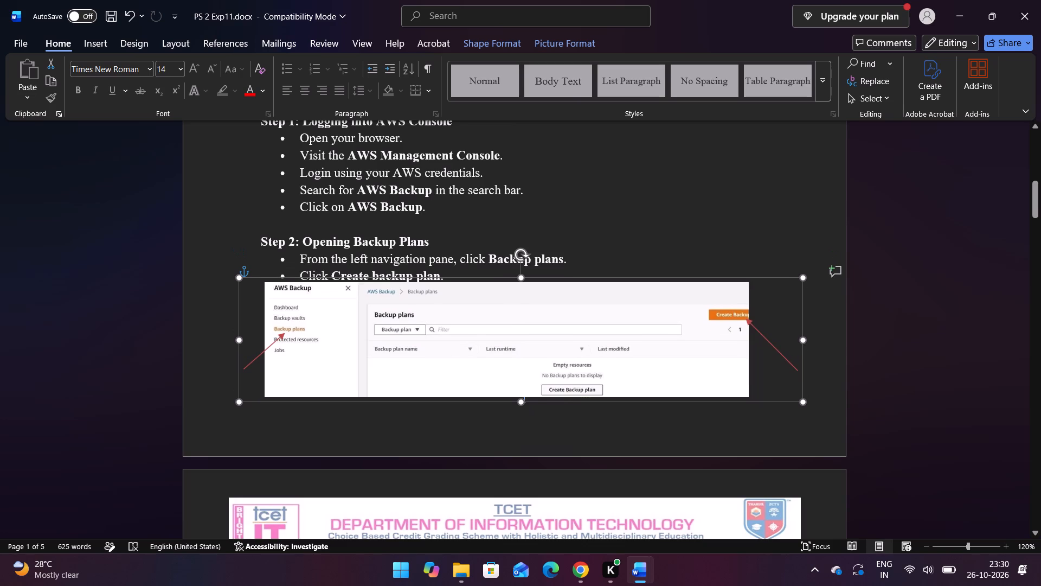
pyautogui.moveTo(522, 360); pyautogui.dragTo(529, 340)
pyautogui.moveTo(538, 353); pyautogui.dragTo(537, 350)
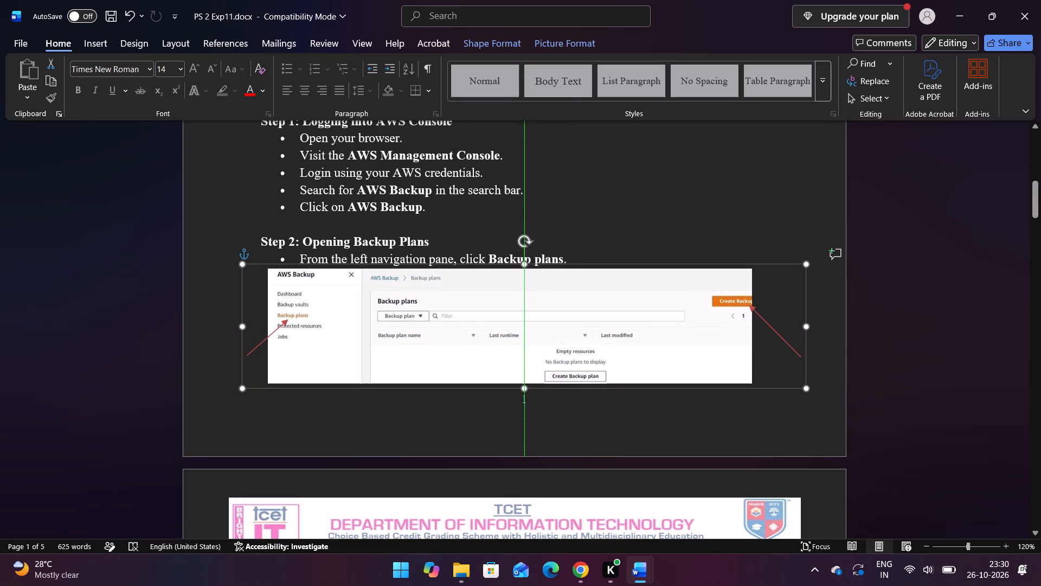
pyautogui.moveTo(537, 350); pyautogui.dragTo(537, 348)
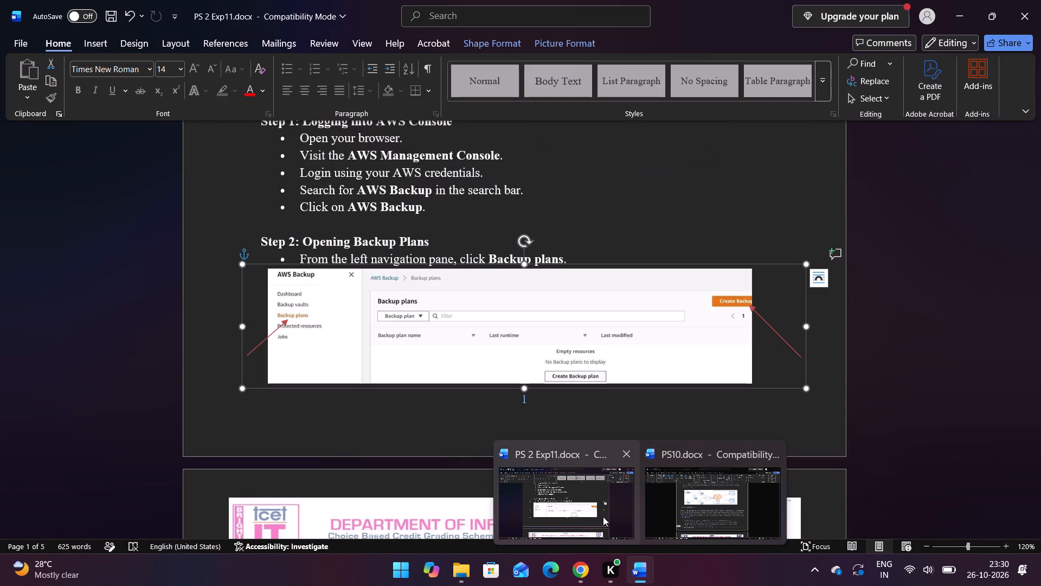
# Switch to PS10.docx to return to its first-page footer.
pyautogui.click(690, 517)
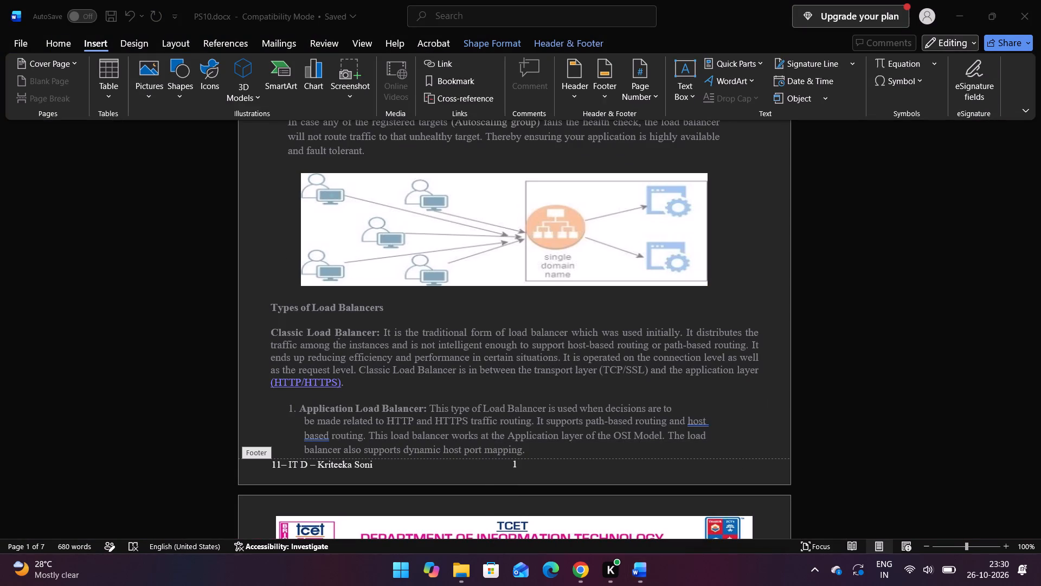
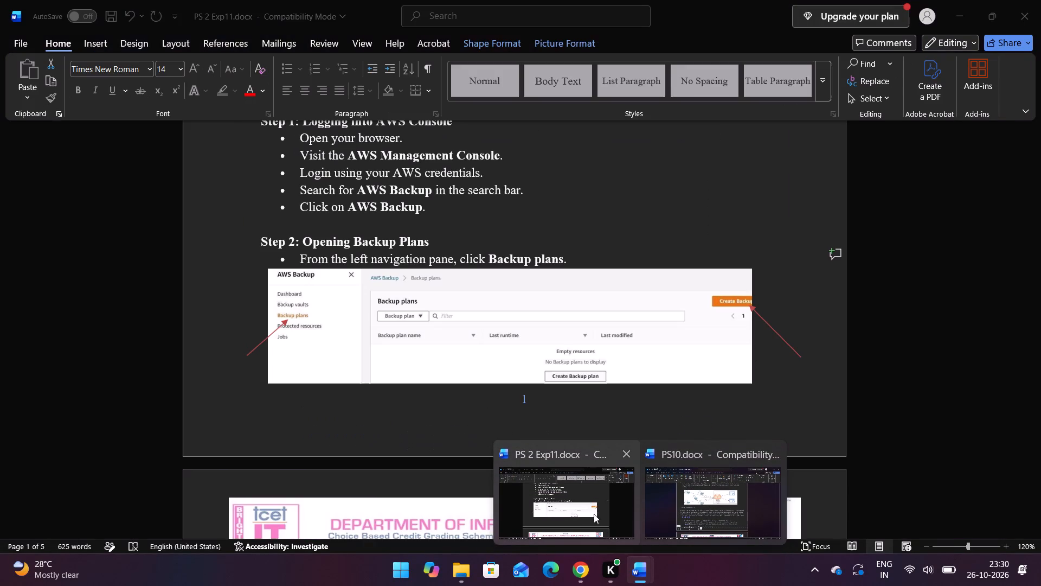
# Return to PS 2 Exp11.docx and open the first-page footer in section 1 for editing, selecting its page number.
pyautogui.click(592, 511)
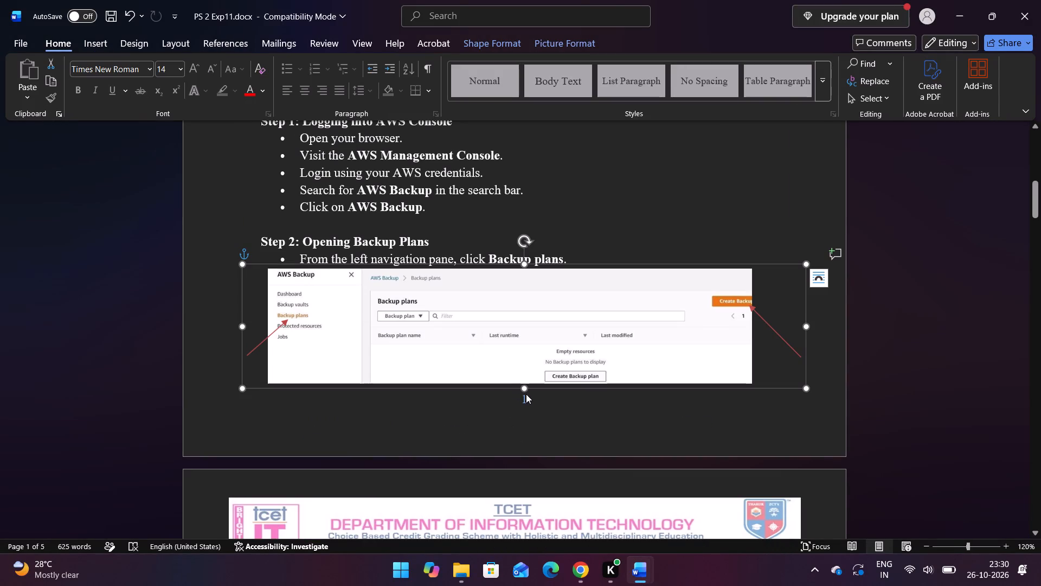
pyautogui.tripleClick(526, 394)
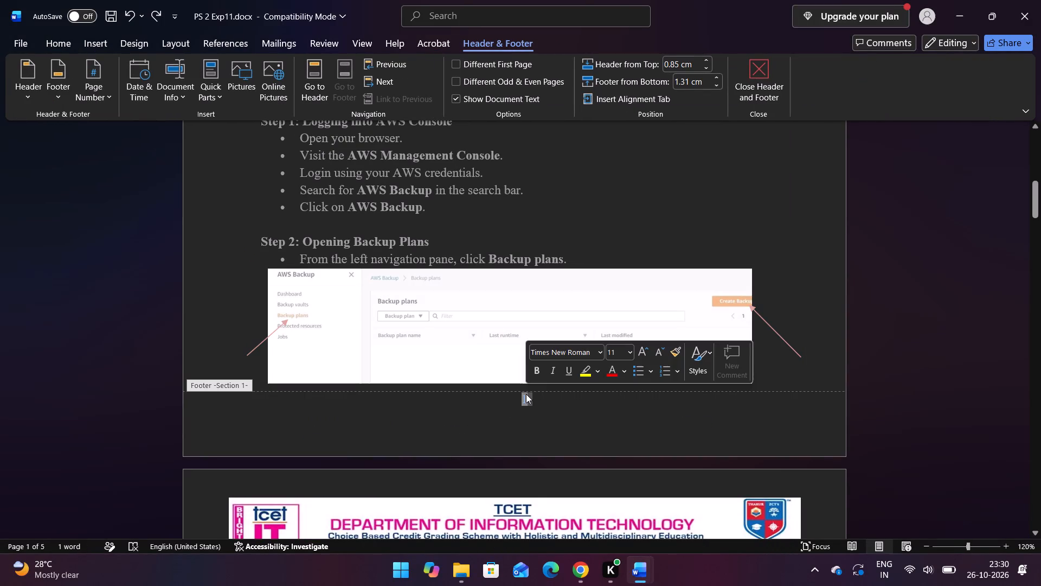
pyautogui.click(229, 384)
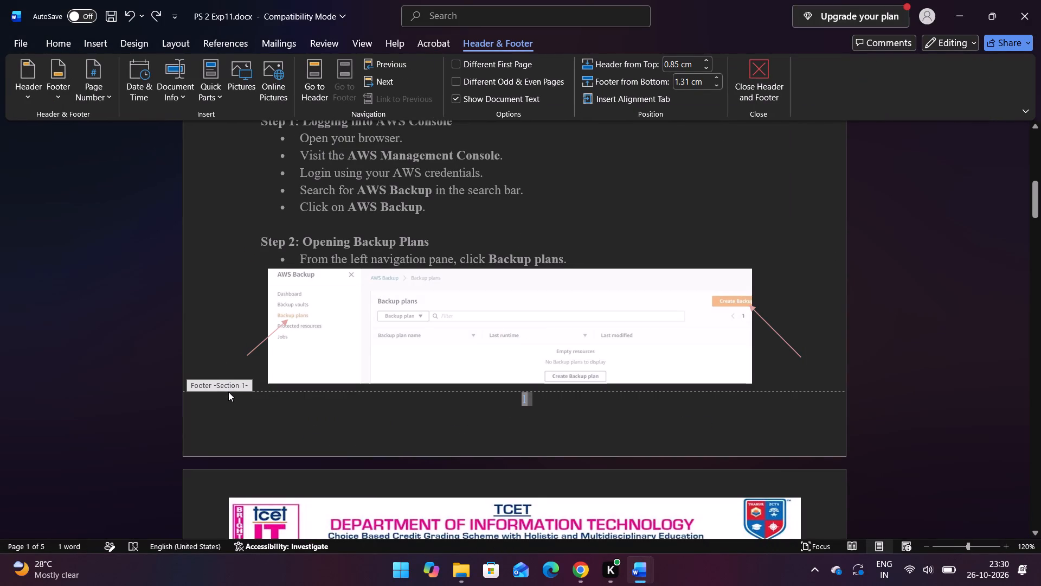
pyautogui.tripleClick(230, 384)
pyautogui.moveTo(230, 384); pyautogui.dragTo(475, 438)
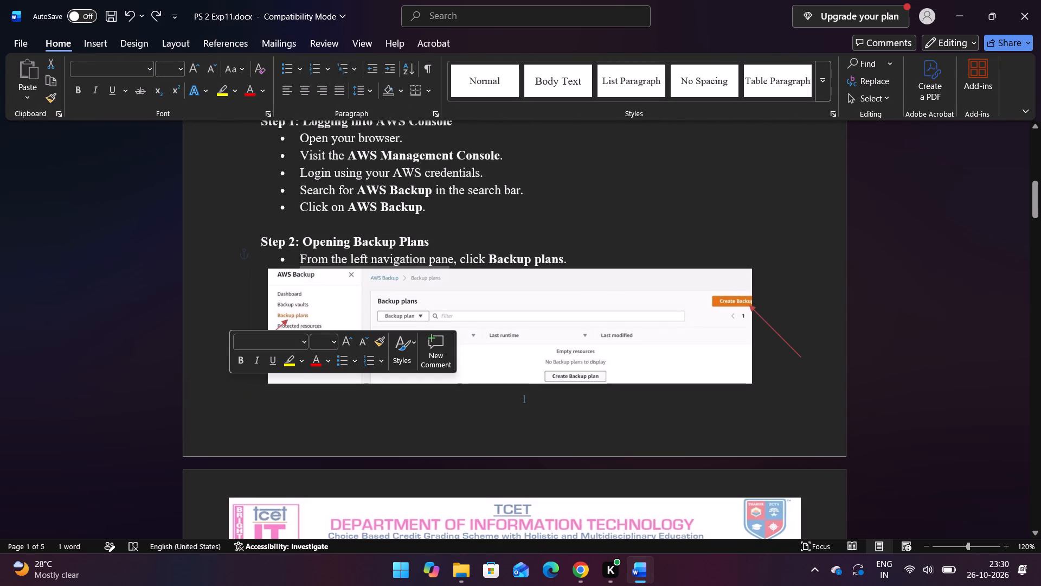
pyautogui.moveTo(475, 438); pyautogui.dragTo(526, 398)
pyautogui.click(526, 398)
pyautogui.doubleClick(526, 398)
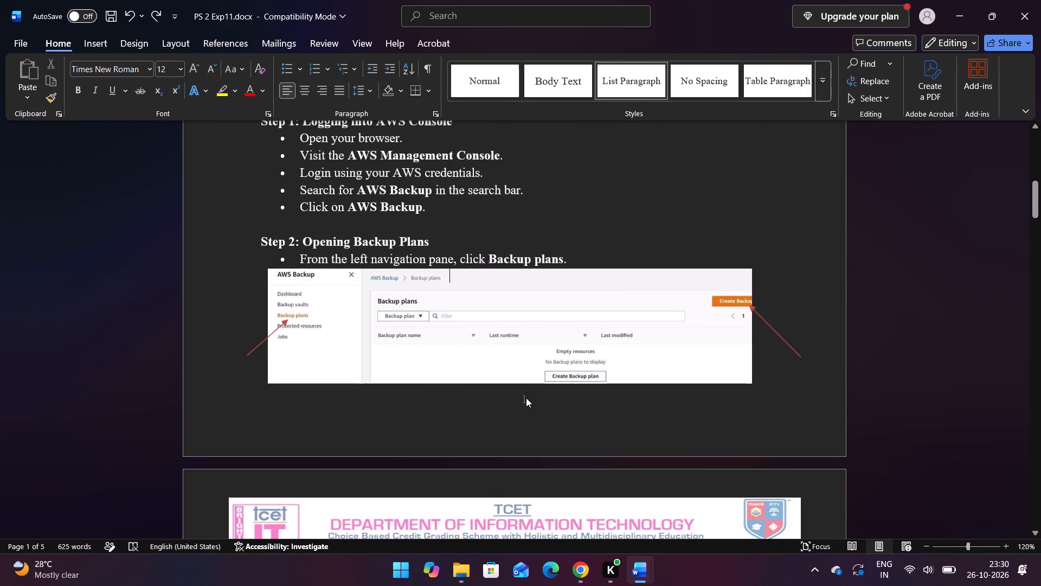
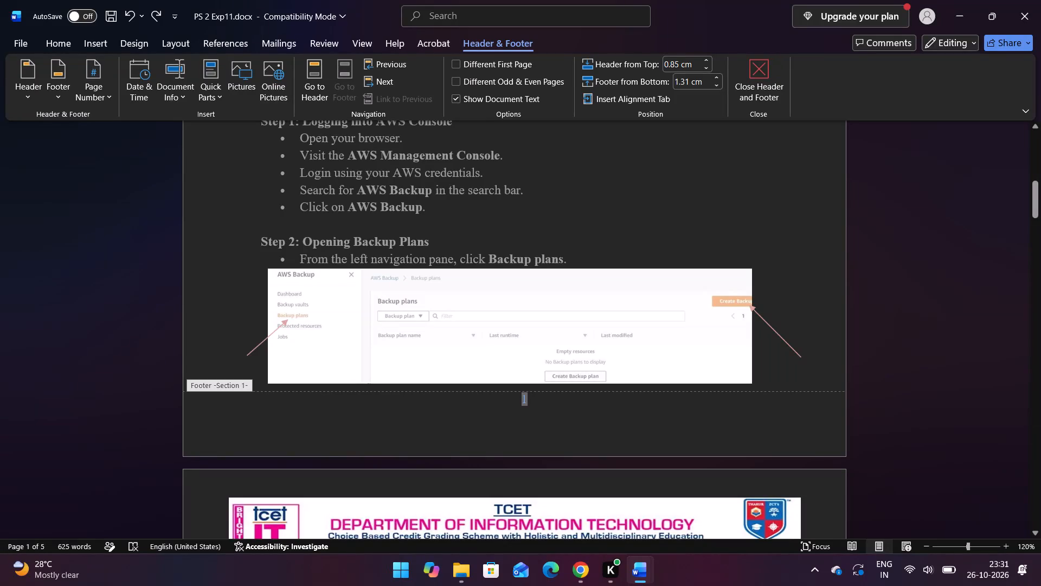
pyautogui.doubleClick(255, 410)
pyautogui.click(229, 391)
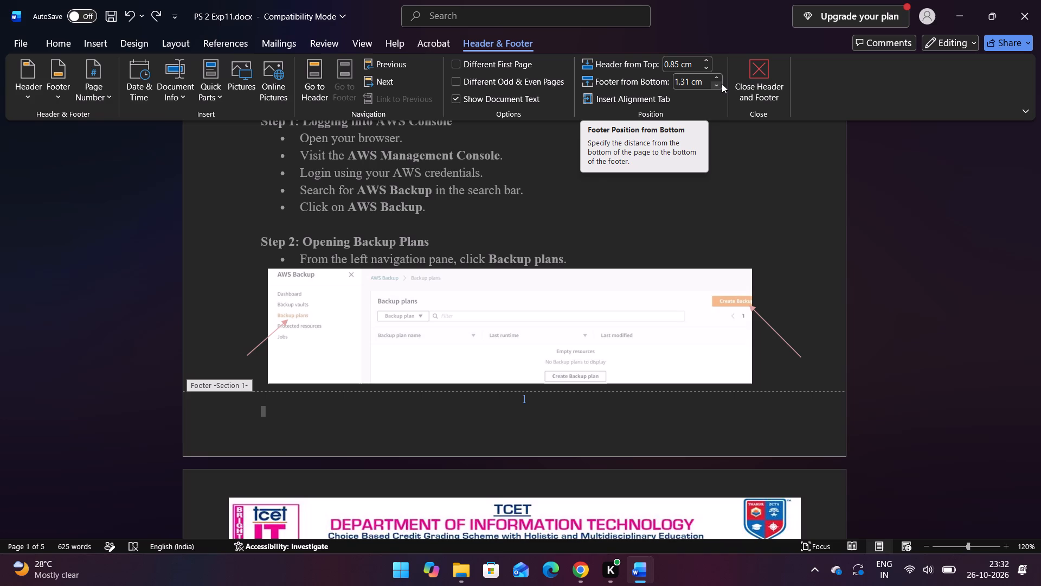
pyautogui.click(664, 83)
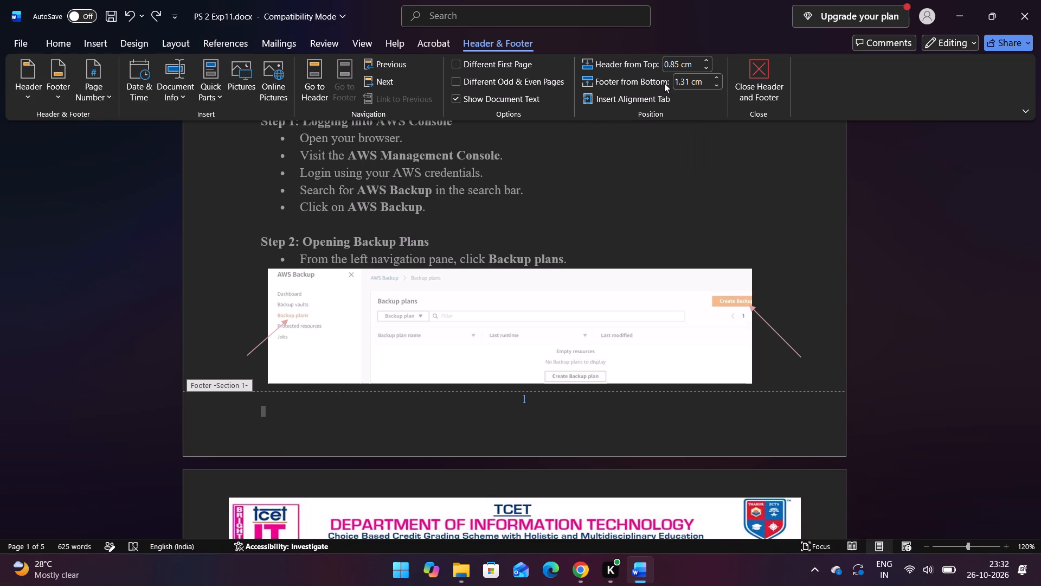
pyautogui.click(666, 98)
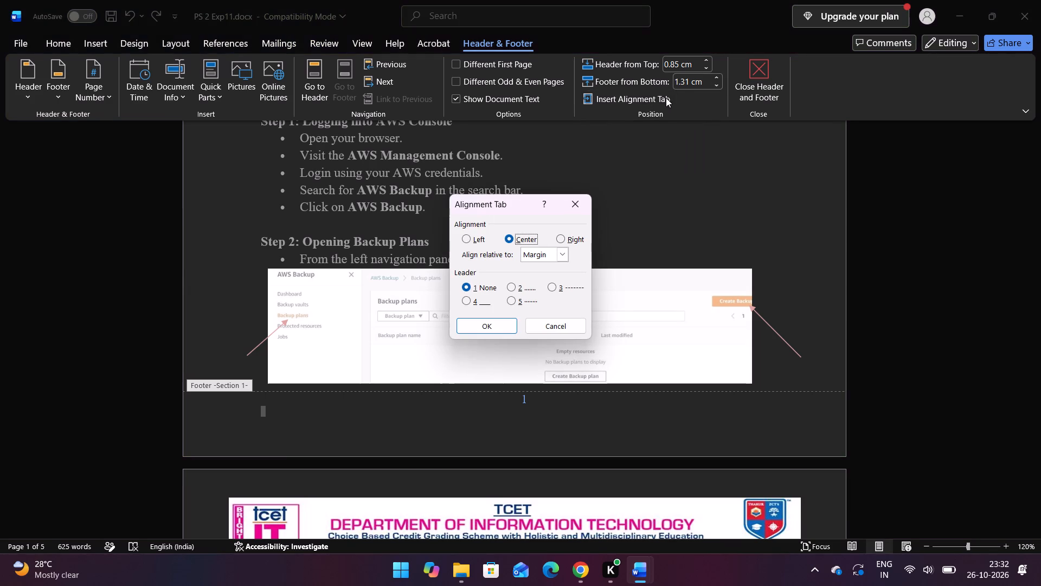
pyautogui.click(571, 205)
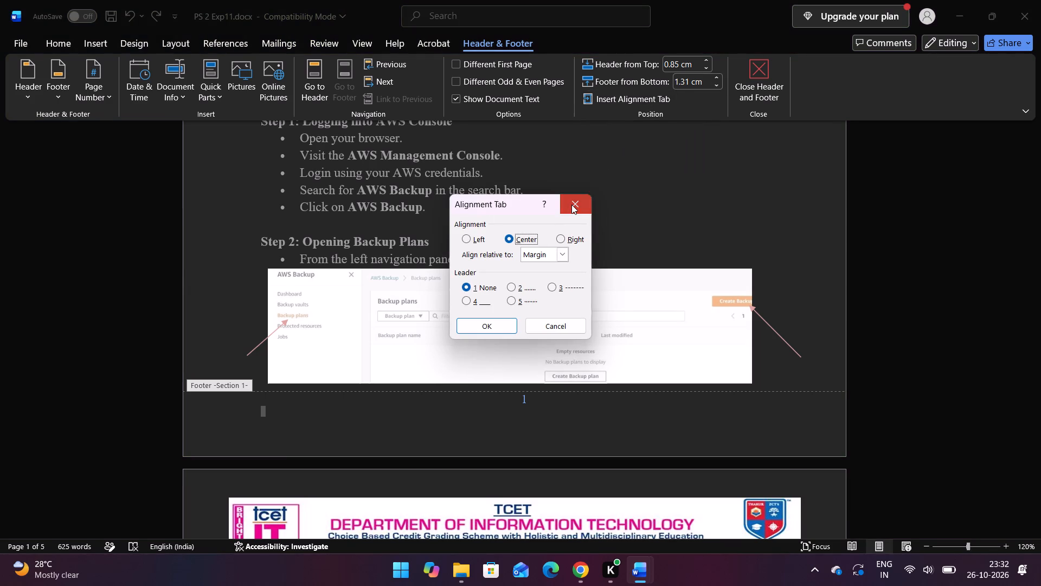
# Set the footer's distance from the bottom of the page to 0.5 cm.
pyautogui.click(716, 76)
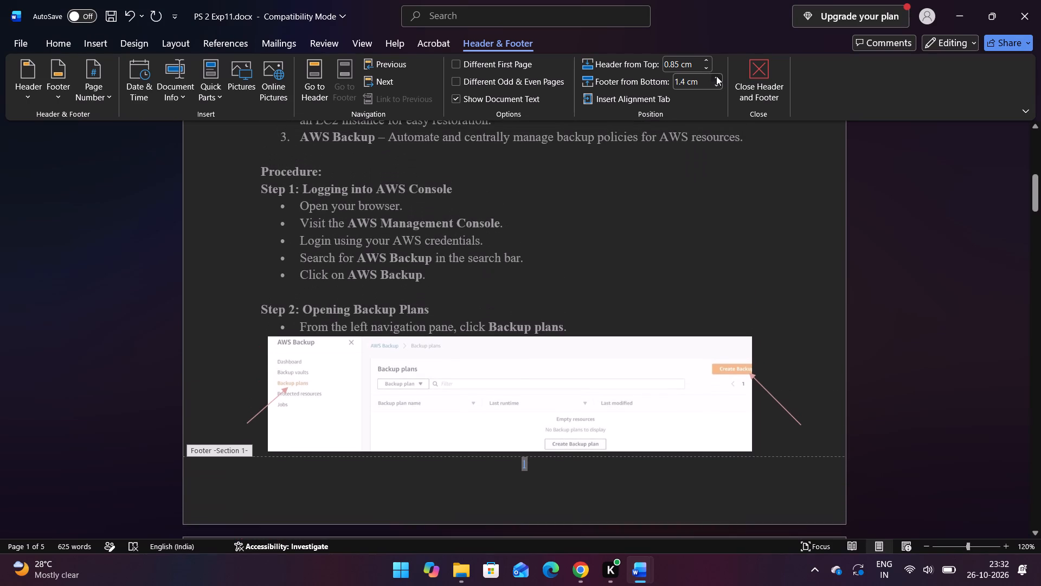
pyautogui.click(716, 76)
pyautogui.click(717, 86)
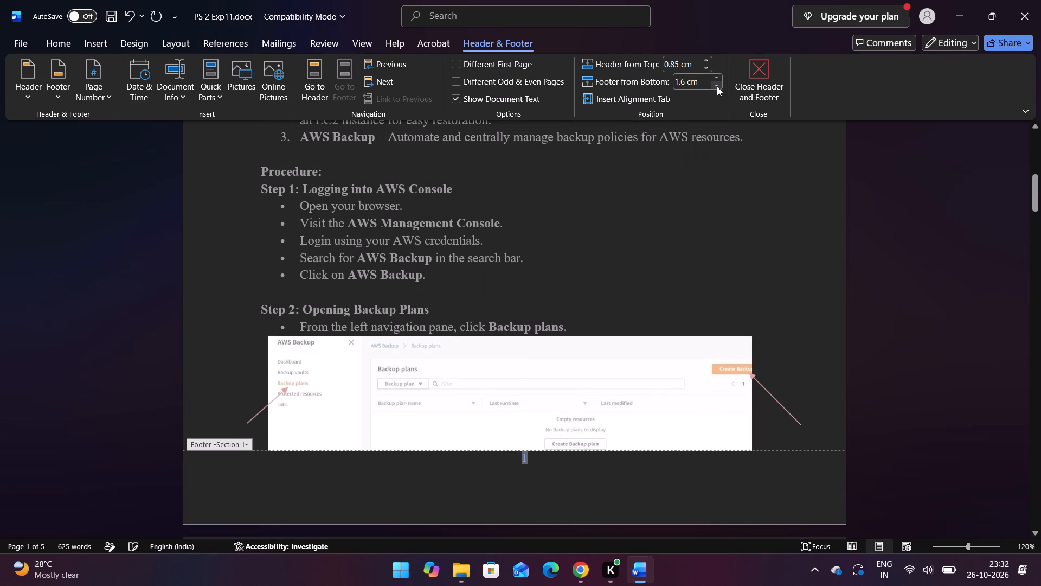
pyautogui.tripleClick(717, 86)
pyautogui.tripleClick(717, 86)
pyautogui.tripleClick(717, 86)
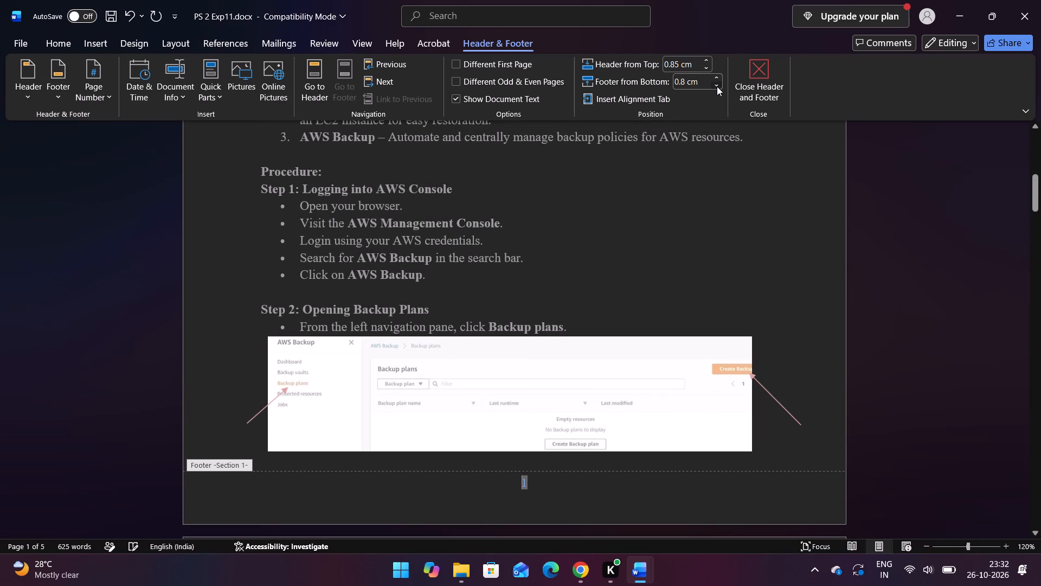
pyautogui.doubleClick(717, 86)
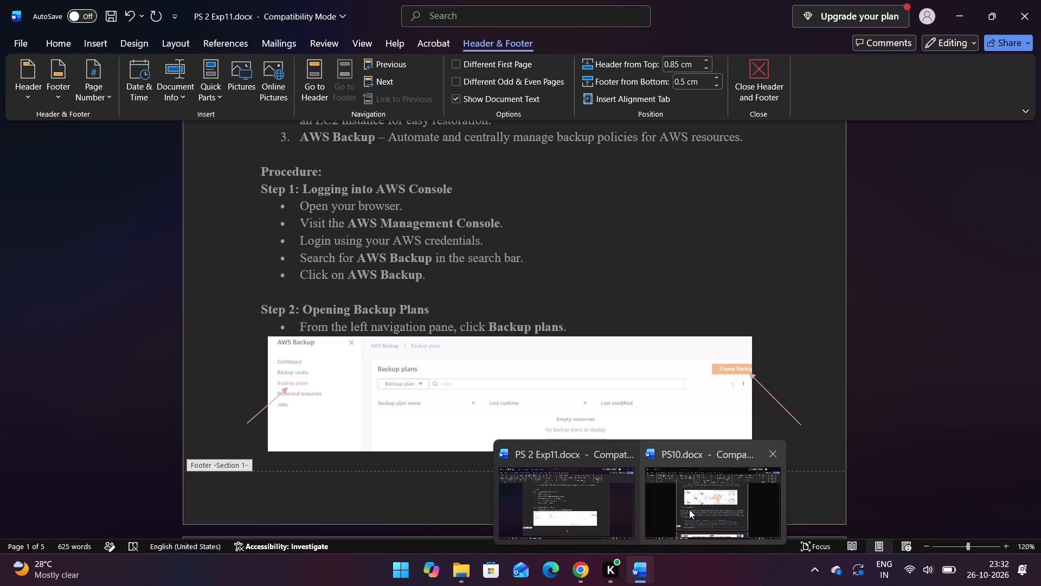
# Switch to PS10.docx and open its first-page footer to check its distance from the bottom of the page.
pyautogui.click(690, 509)
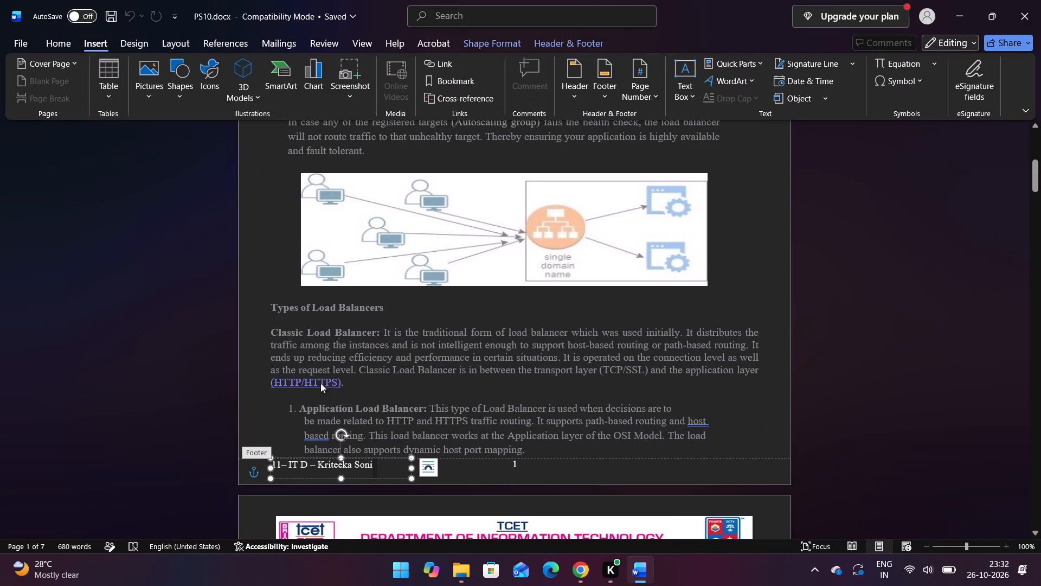
pyautogui.click(254, 455)
pyautogui.click(172, 468)
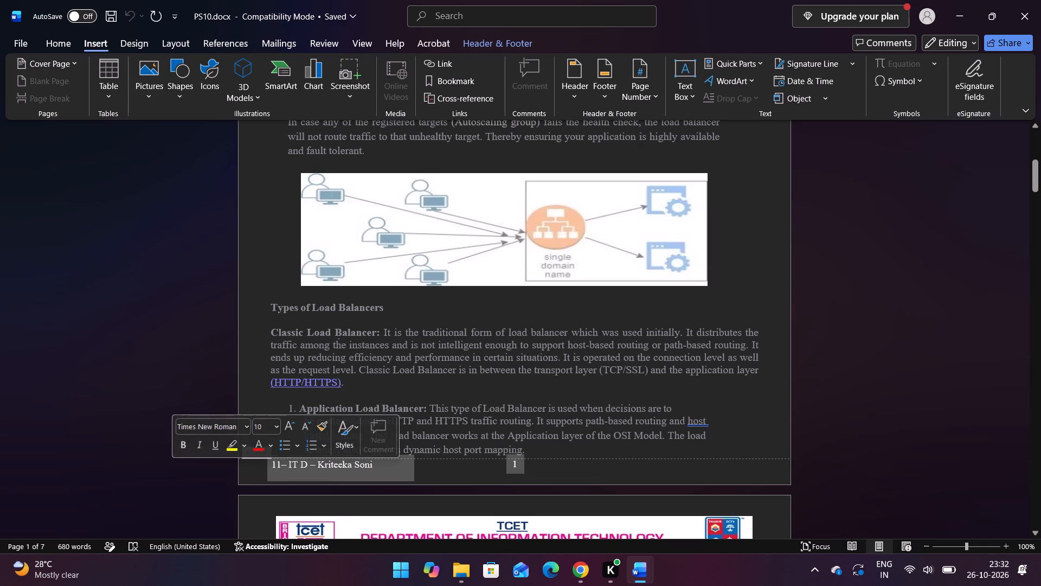
pyautogui.click(249, 468)
pyautogui.doubleClick(249, 468)
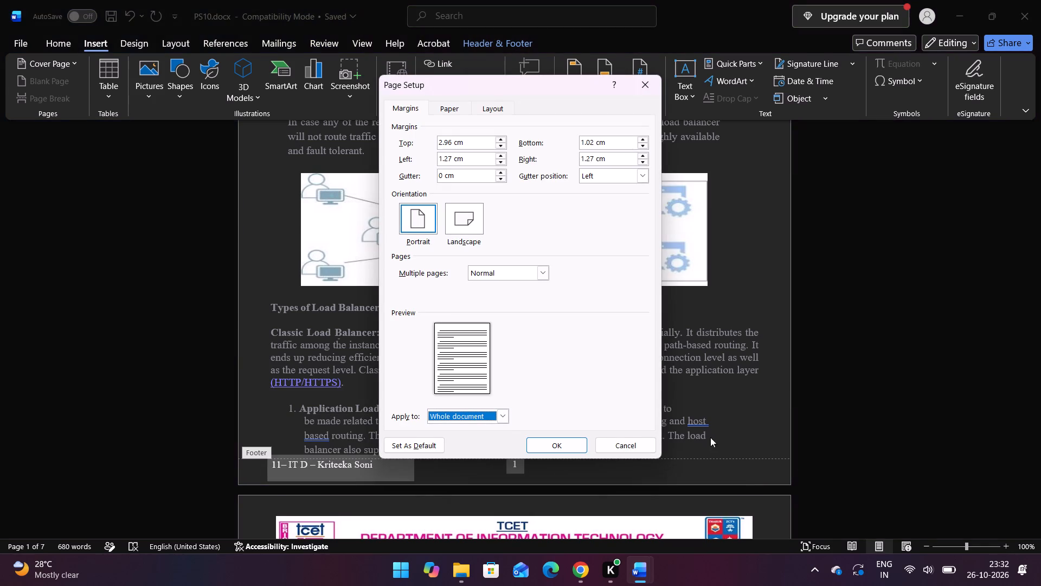
pyautogui.moveTo(834, 367); pyautogui.dragTo(641, 70)
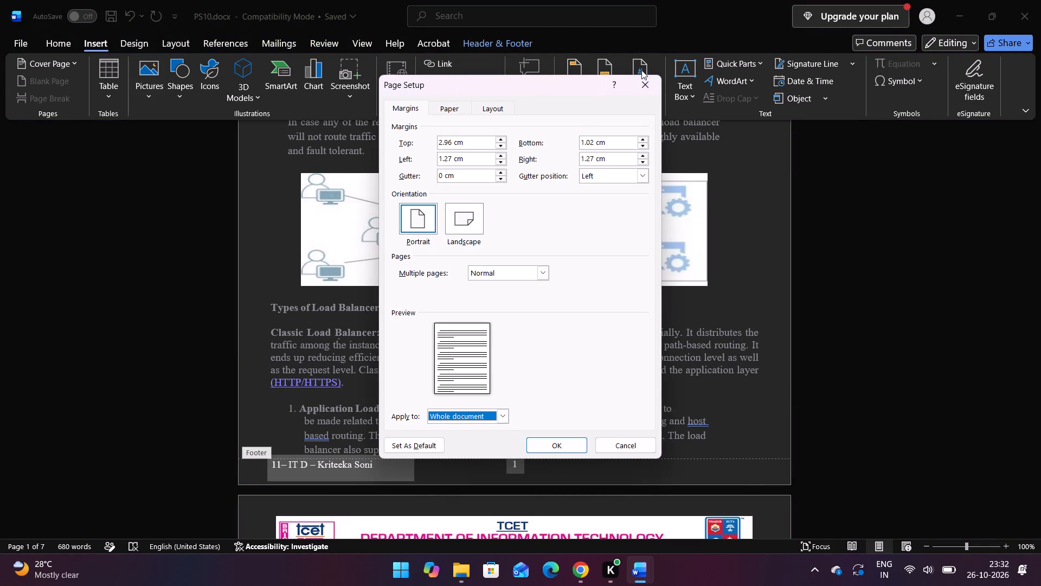
pyautogui.moveTo(641, 70); pyautogui.dragTo(641, 77)
pyautogui.click(641, 77)
pyautogui.click(747, 305)
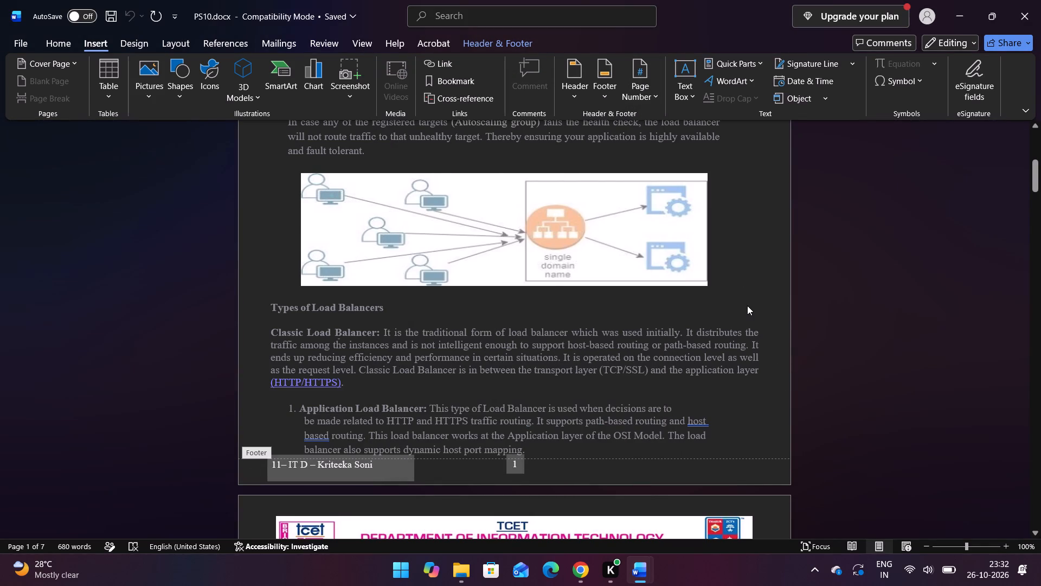
pyautogui.doubleClick(747, 305)
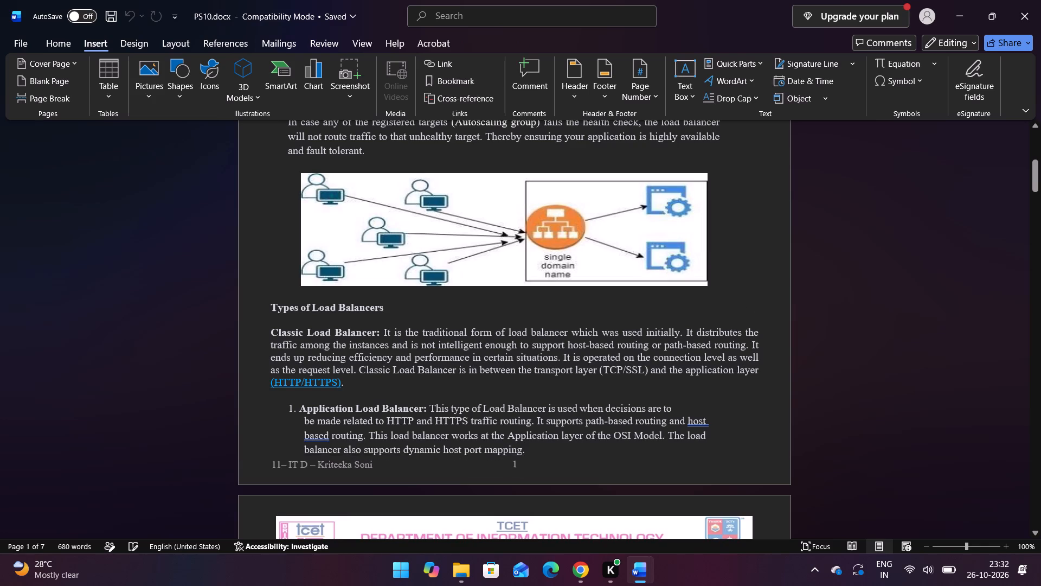
pyautogui.click(280, 468)
pyautogui.doubleClick(280, 468)
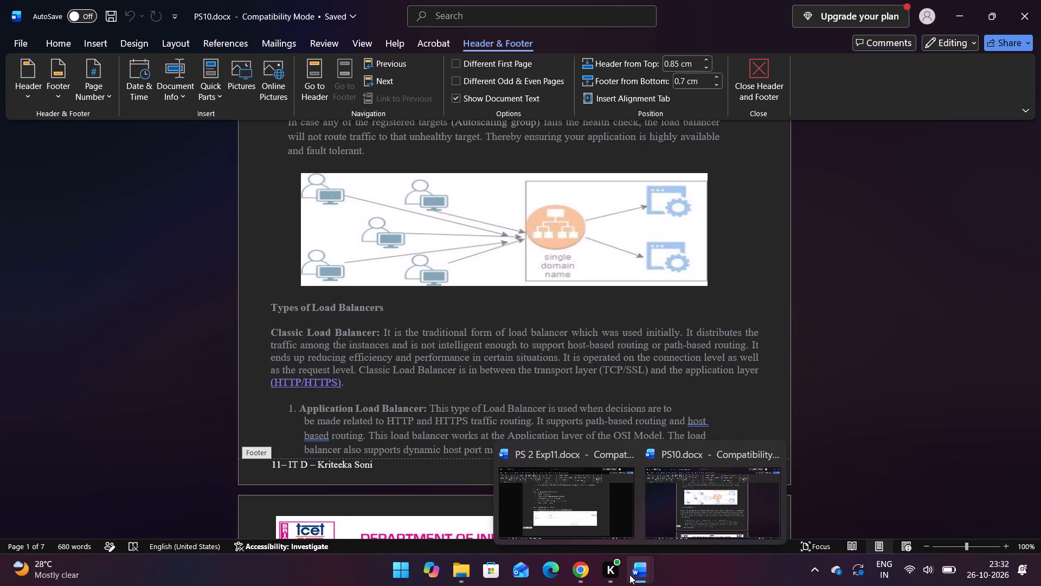
# Return to PS 2 Exp11.docx and set the footer's distance from the bottom to 0.7 cm.
pyautogui.click(563, 506)
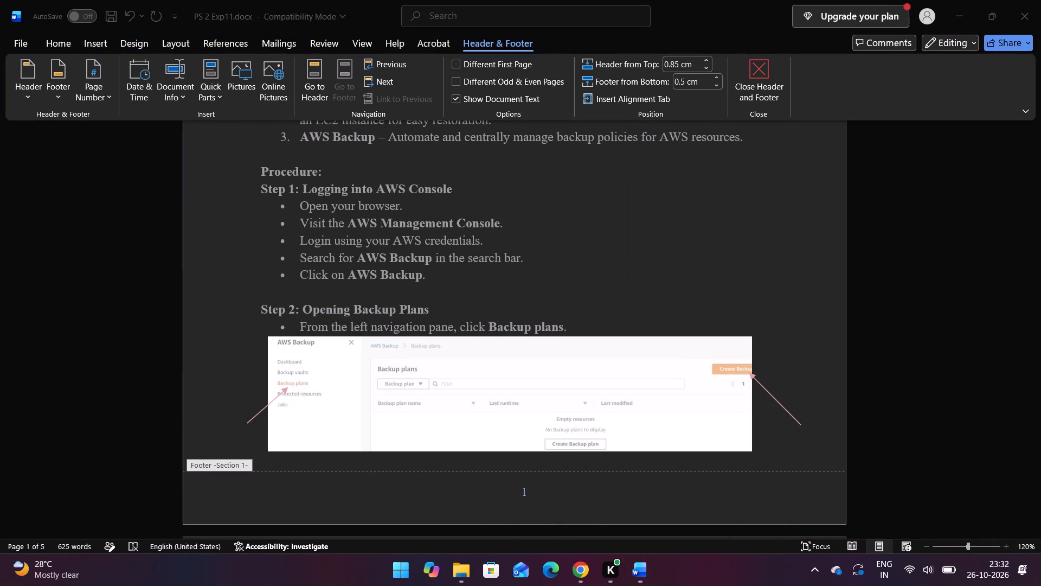
pyautogui.click(716, 75)
pyautogui.click(716, 75)
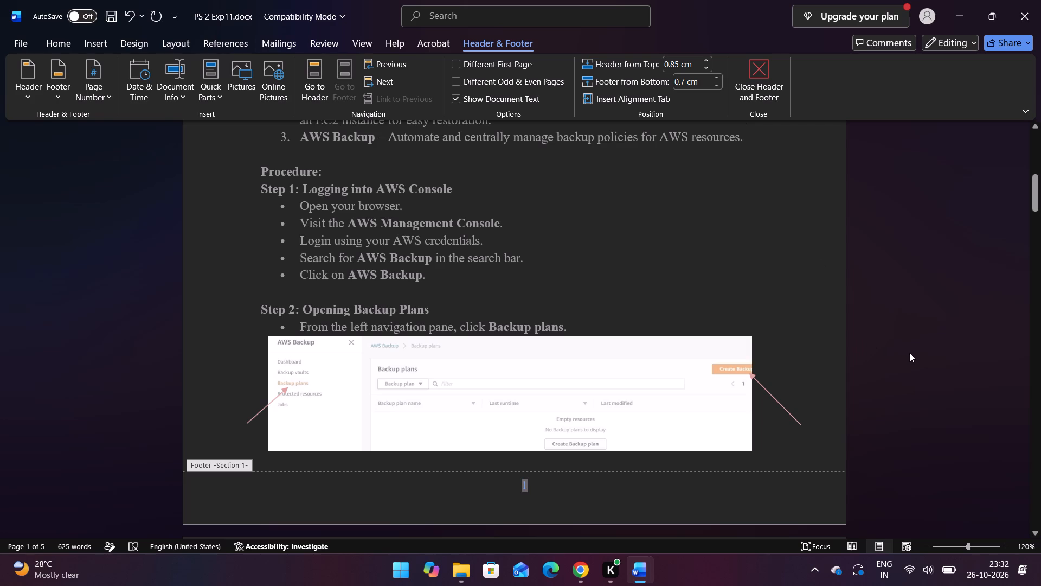
pyautogui.click(909, 353)
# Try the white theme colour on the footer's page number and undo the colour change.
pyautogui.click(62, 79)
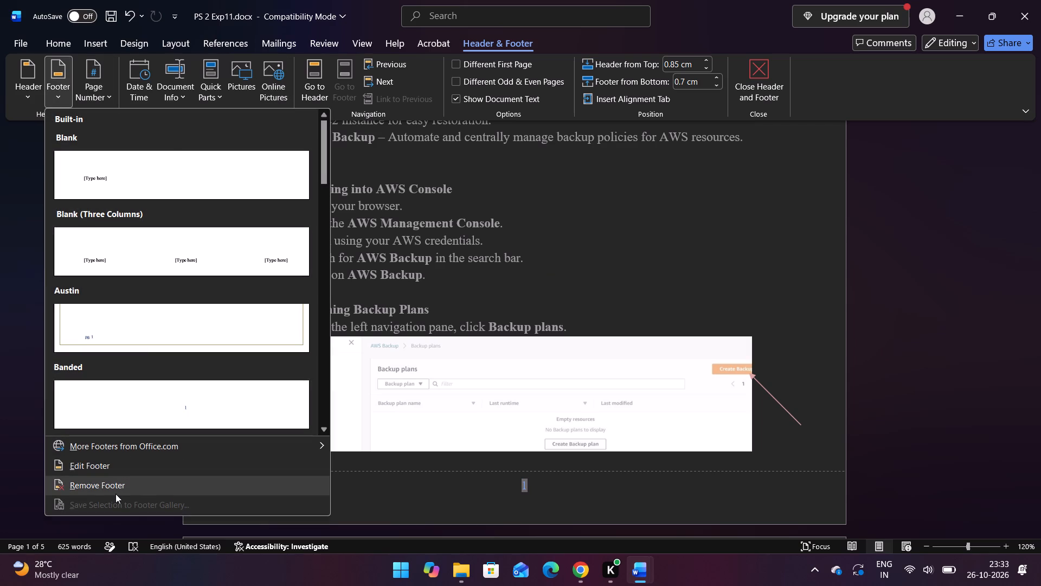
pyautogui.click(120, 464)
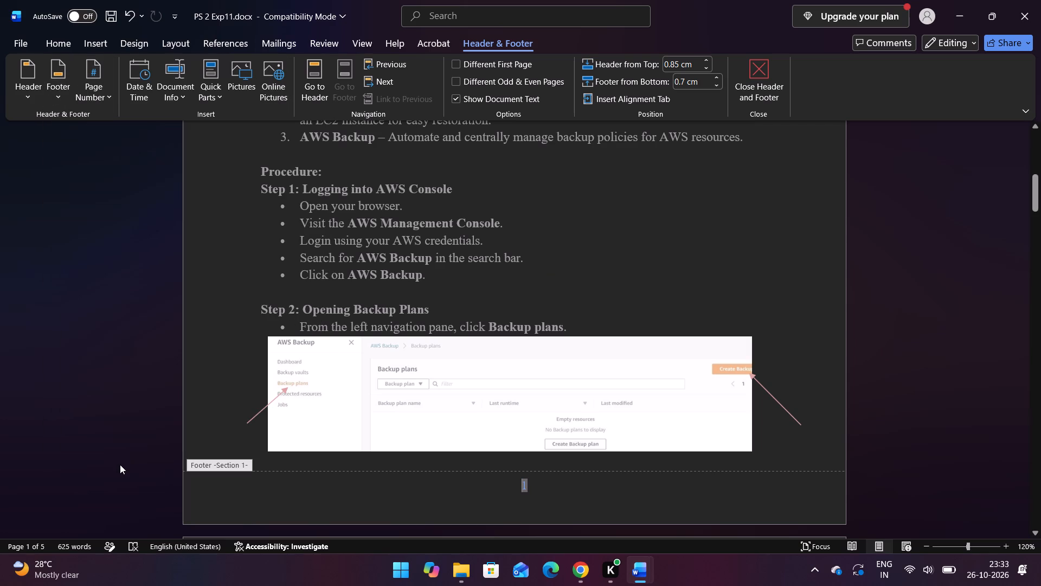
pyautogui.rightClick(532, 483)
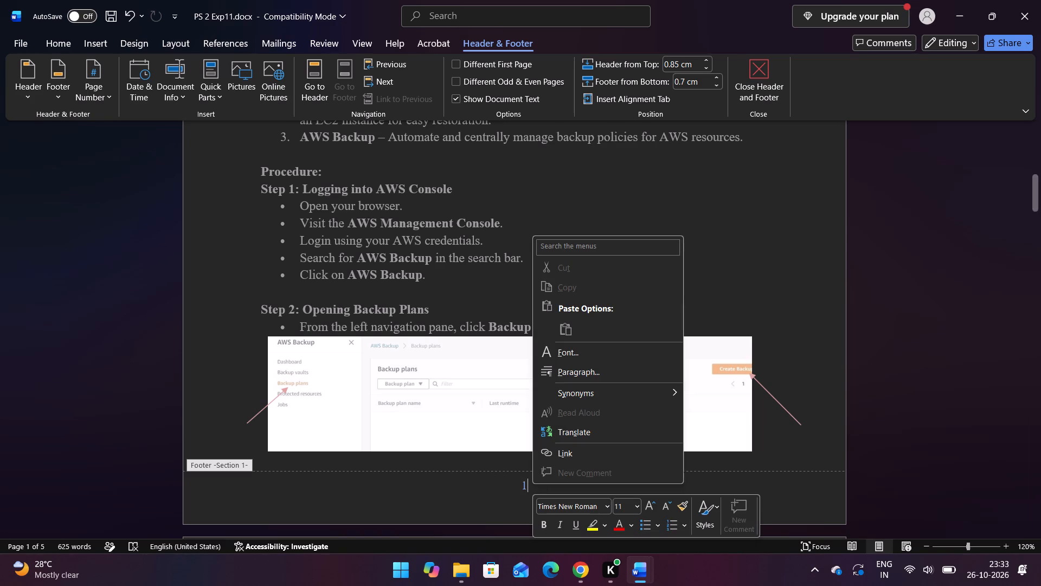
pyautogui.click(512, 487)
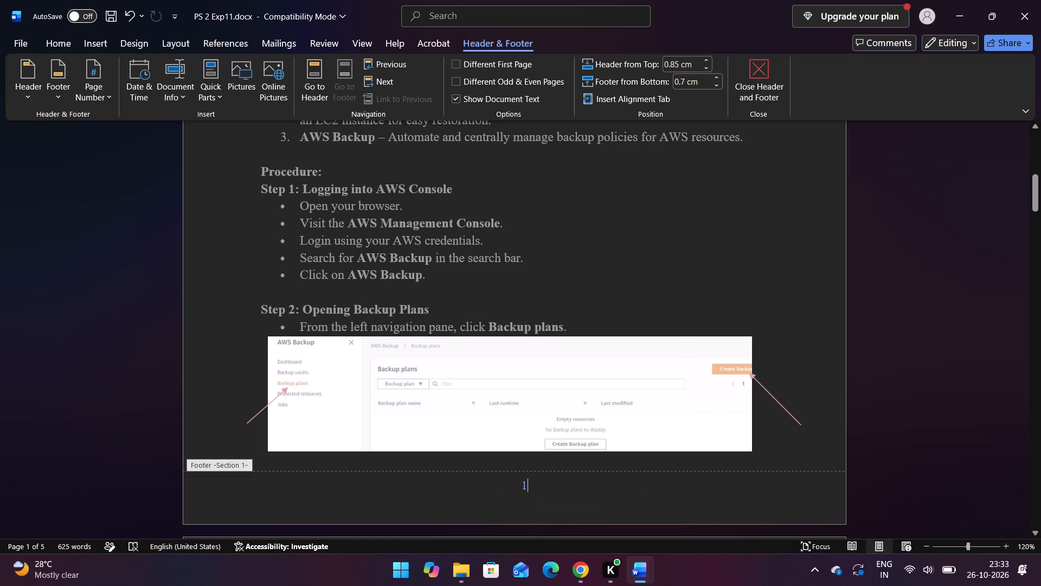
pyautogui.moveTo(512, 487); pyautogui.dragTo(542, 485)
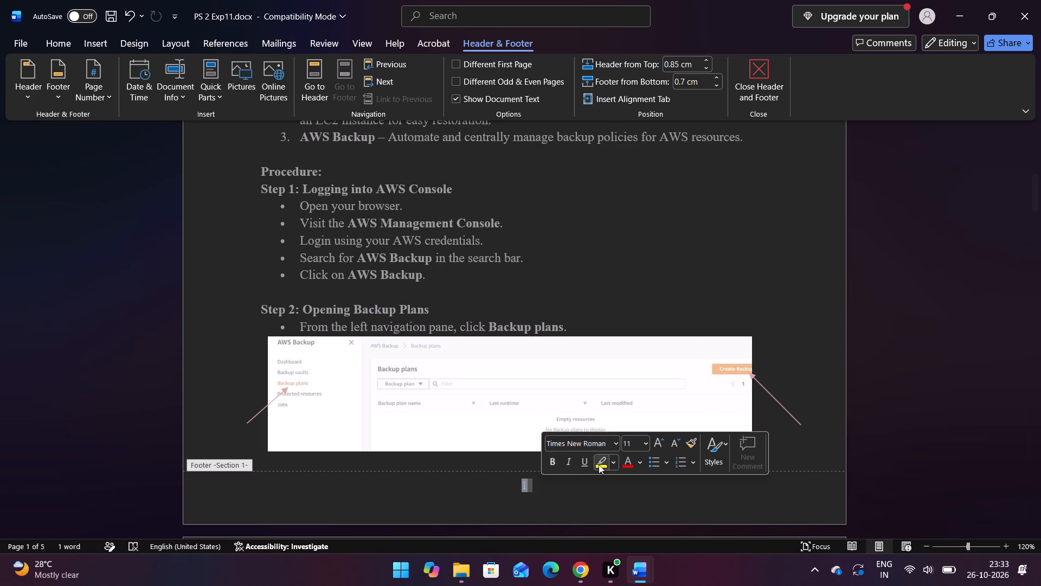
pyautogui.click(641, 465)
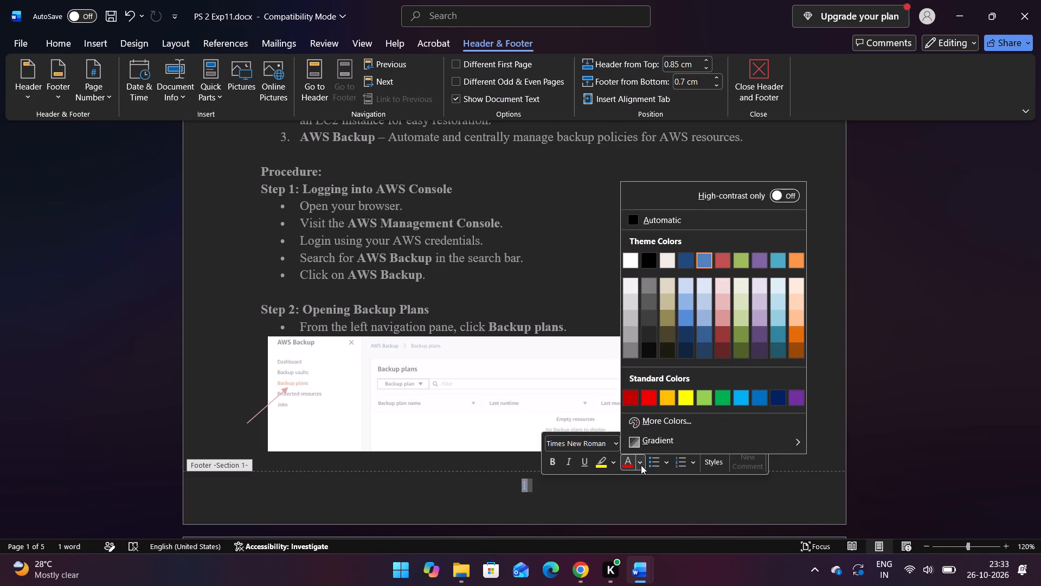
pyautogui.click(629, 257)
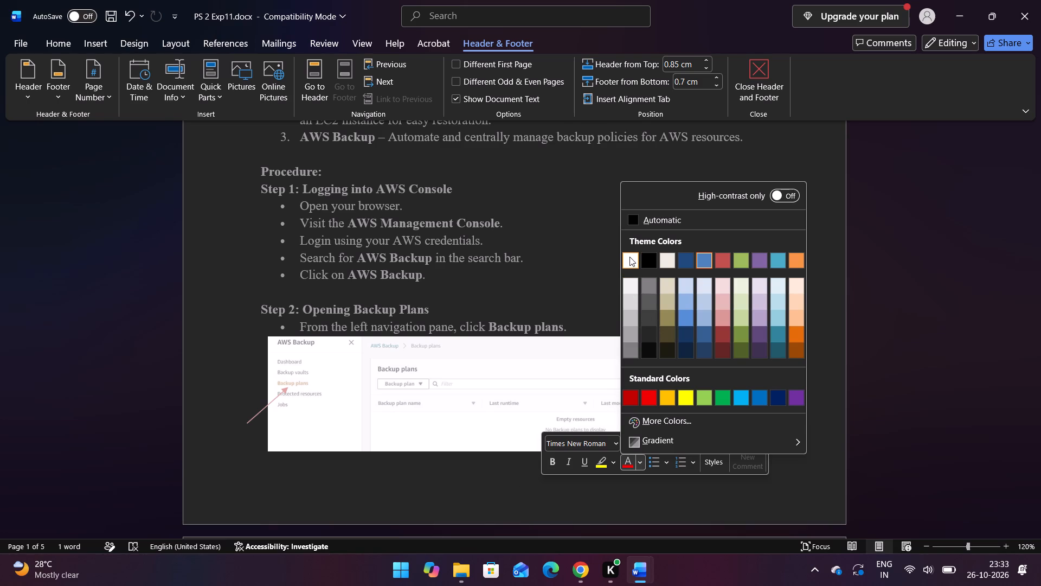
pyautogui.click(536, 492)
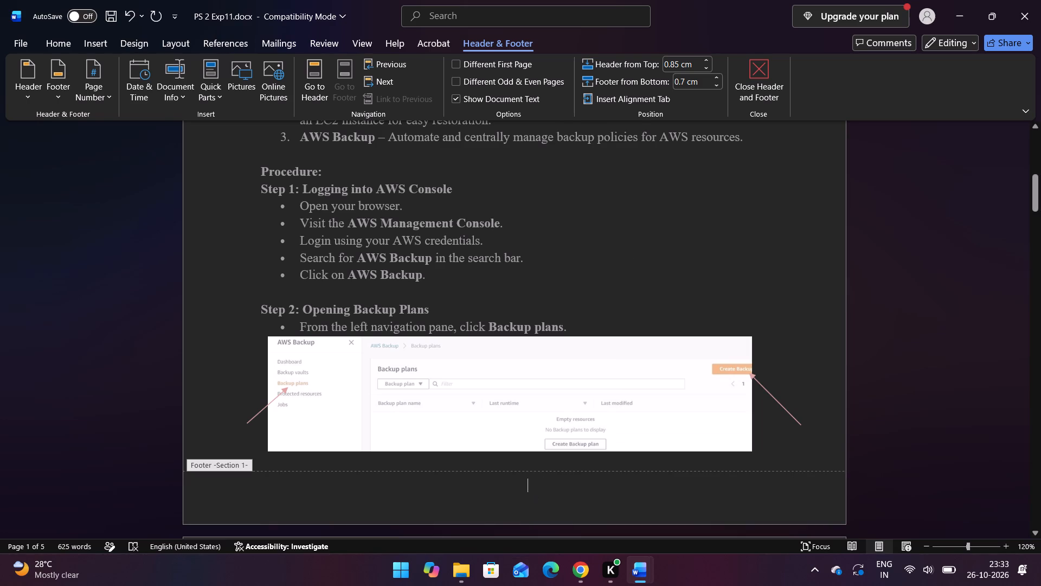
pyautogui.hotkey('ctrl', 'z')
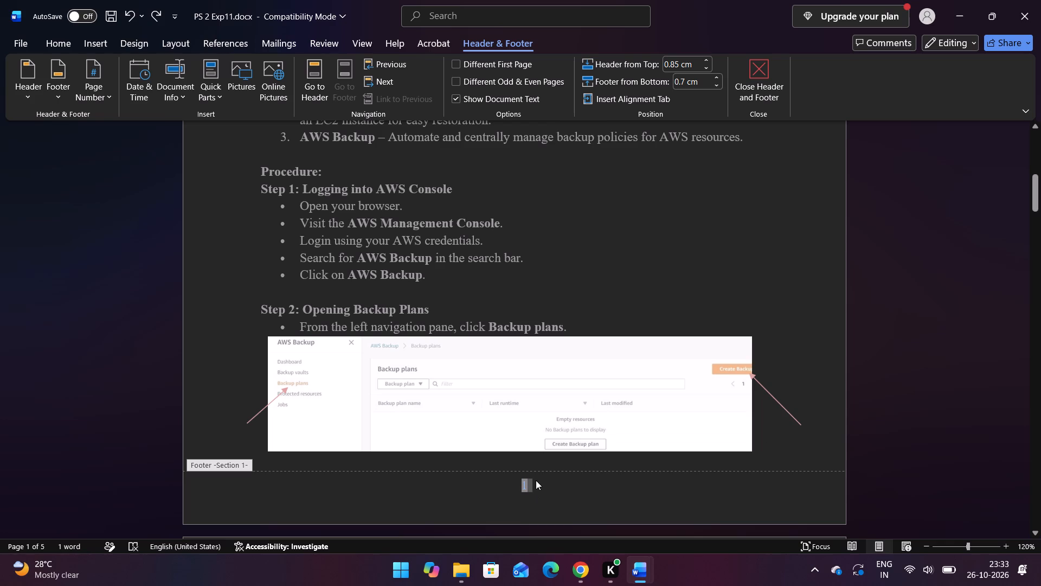
# Replace the section 1 footer, including its page number, with the built-in Blank footer.
pyautogui.doubleClick(536, 480)
pyautogui.click(524, 482)
pyautogui.tripleClick(235, 480)
pyautogui.click(52, 79)
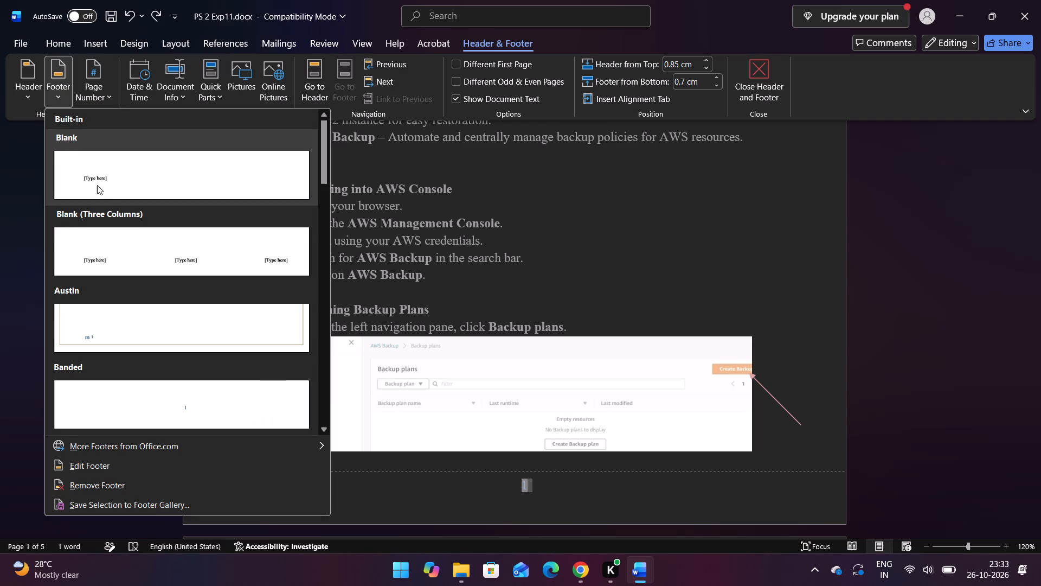
pyautogui.click(130, 179)
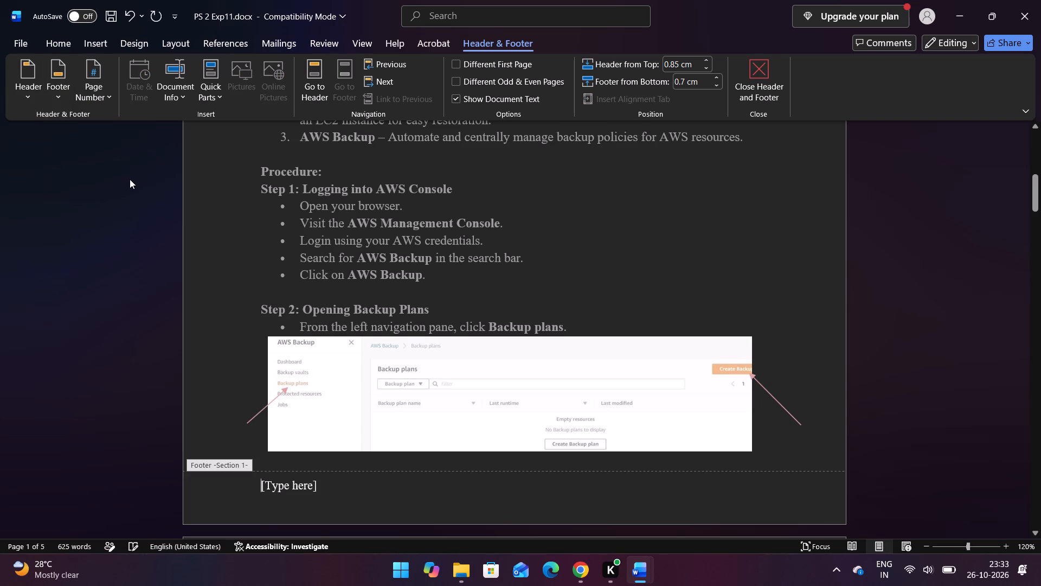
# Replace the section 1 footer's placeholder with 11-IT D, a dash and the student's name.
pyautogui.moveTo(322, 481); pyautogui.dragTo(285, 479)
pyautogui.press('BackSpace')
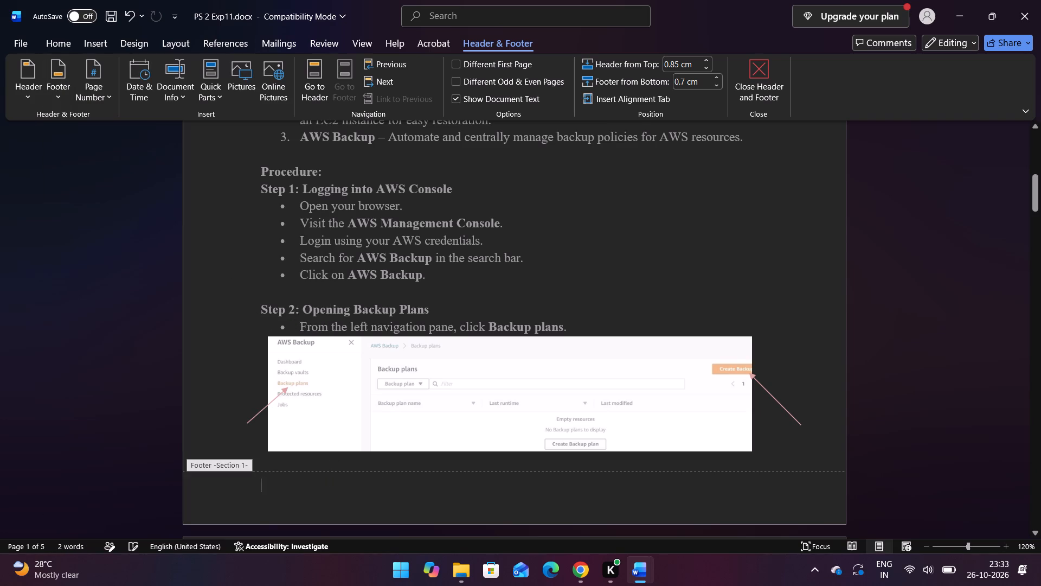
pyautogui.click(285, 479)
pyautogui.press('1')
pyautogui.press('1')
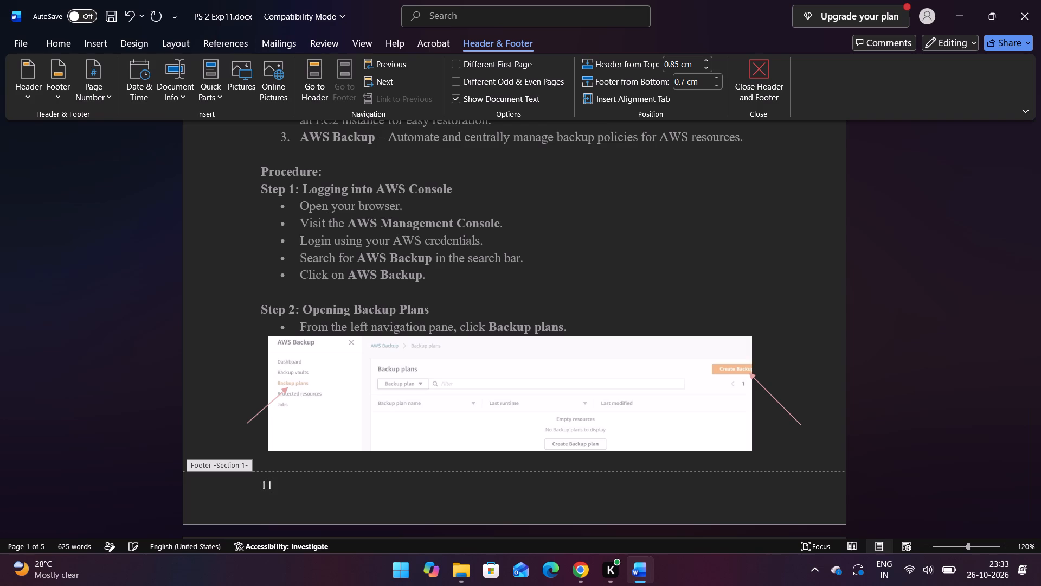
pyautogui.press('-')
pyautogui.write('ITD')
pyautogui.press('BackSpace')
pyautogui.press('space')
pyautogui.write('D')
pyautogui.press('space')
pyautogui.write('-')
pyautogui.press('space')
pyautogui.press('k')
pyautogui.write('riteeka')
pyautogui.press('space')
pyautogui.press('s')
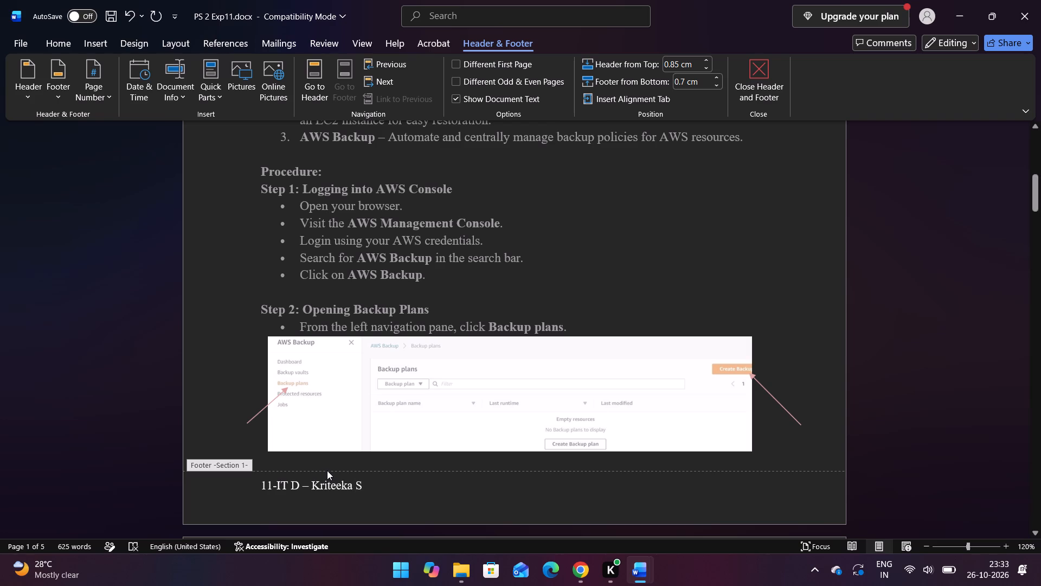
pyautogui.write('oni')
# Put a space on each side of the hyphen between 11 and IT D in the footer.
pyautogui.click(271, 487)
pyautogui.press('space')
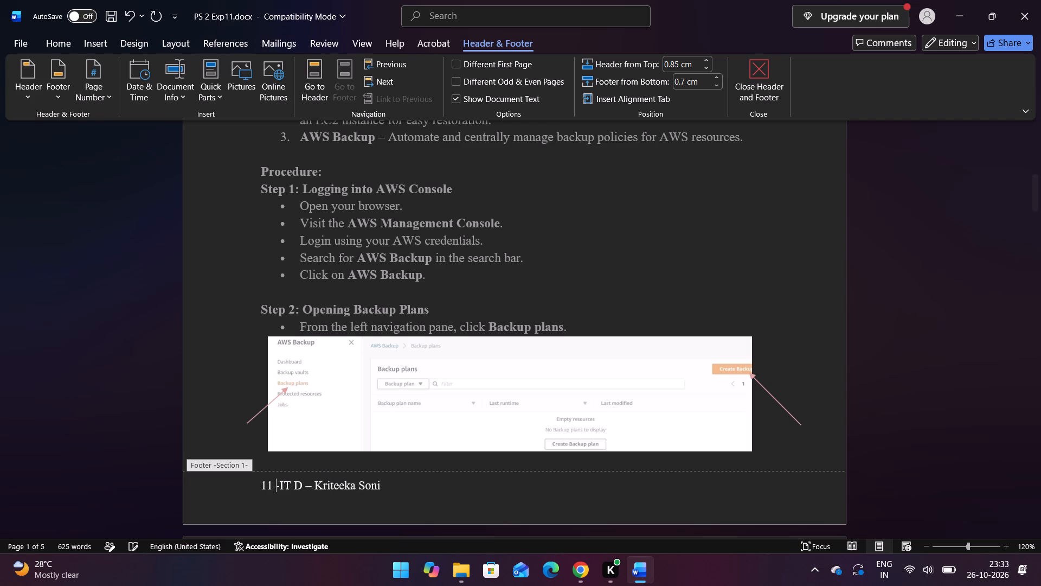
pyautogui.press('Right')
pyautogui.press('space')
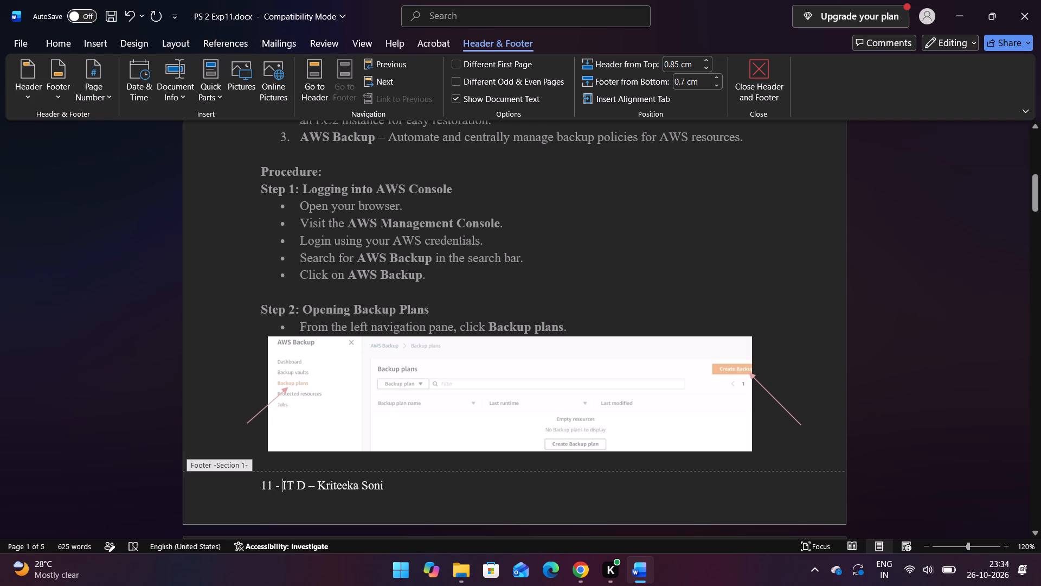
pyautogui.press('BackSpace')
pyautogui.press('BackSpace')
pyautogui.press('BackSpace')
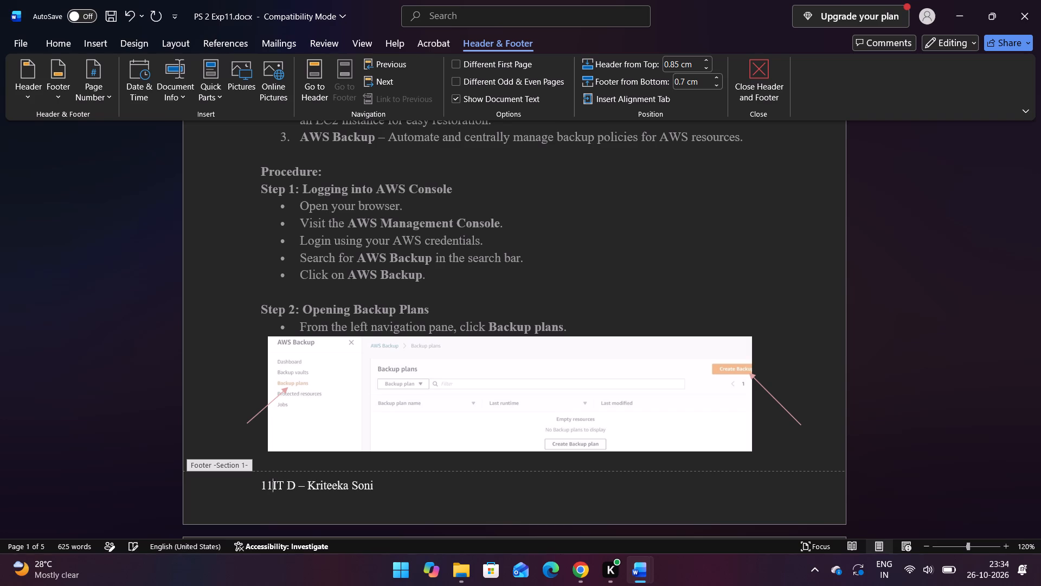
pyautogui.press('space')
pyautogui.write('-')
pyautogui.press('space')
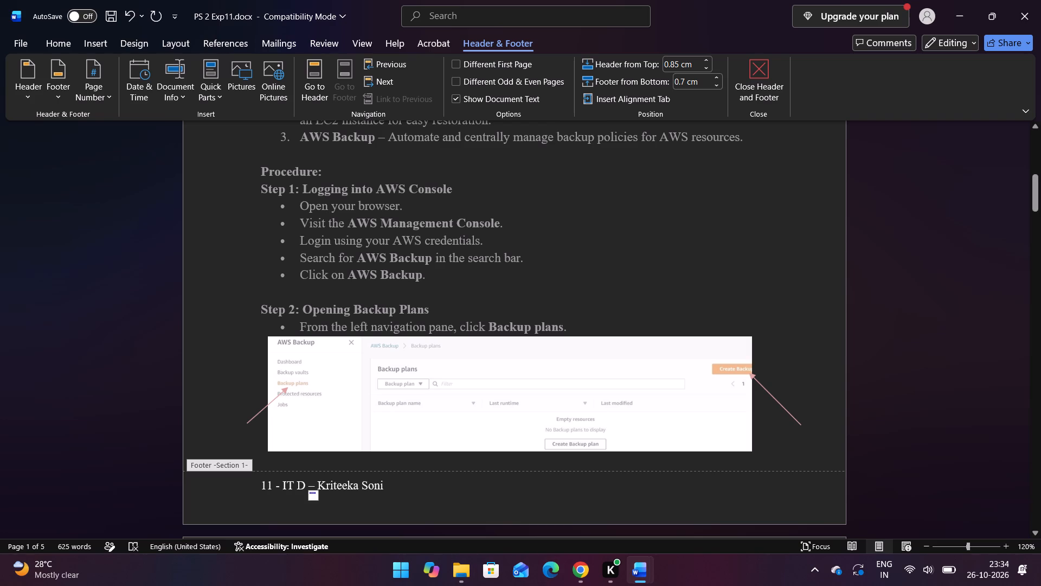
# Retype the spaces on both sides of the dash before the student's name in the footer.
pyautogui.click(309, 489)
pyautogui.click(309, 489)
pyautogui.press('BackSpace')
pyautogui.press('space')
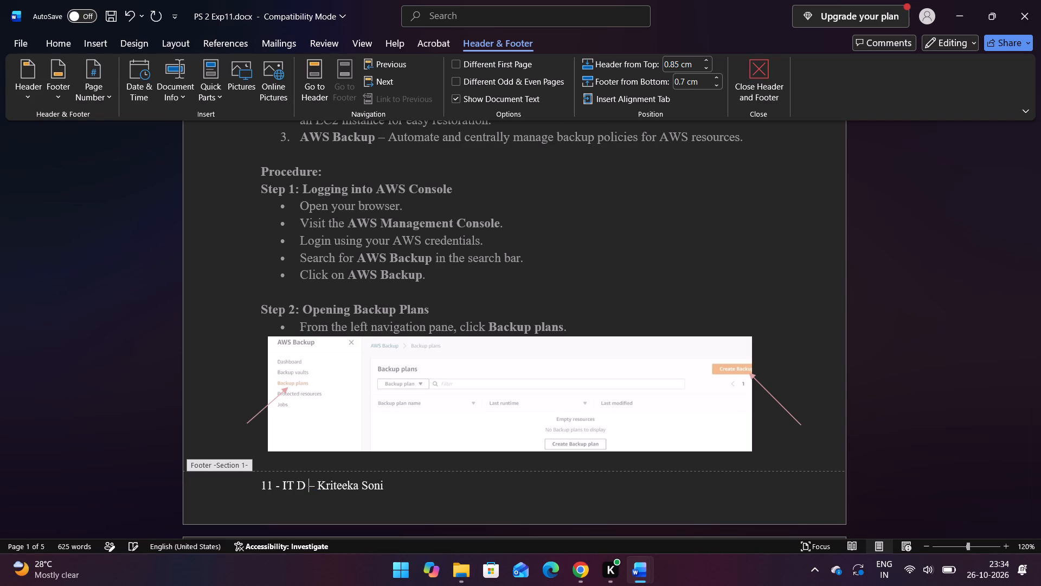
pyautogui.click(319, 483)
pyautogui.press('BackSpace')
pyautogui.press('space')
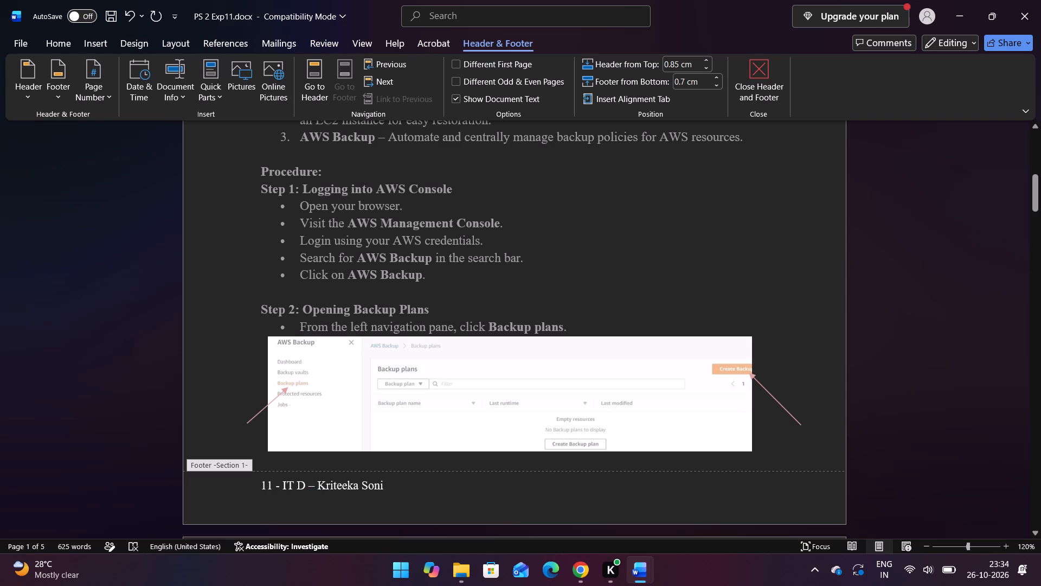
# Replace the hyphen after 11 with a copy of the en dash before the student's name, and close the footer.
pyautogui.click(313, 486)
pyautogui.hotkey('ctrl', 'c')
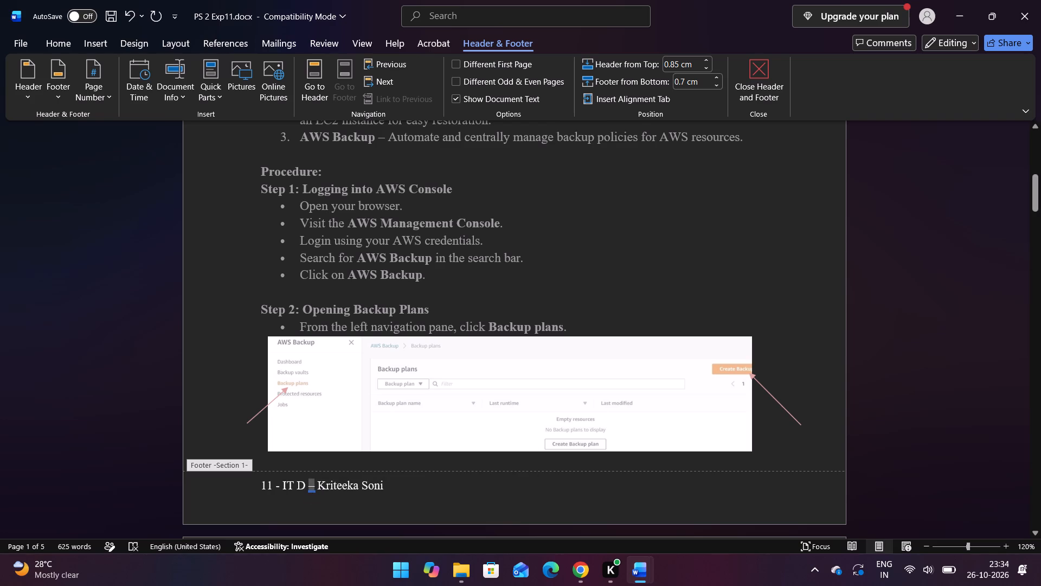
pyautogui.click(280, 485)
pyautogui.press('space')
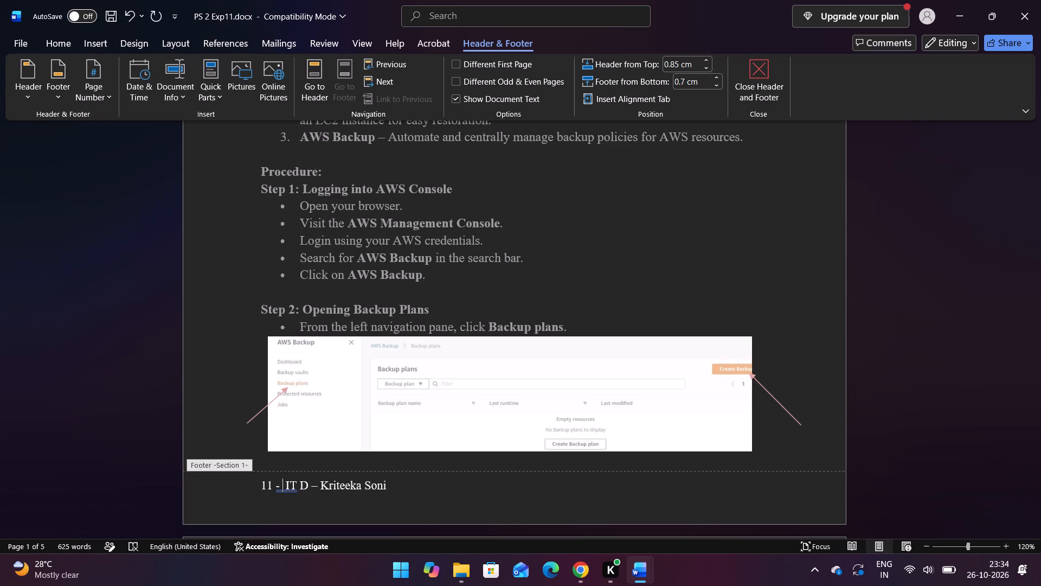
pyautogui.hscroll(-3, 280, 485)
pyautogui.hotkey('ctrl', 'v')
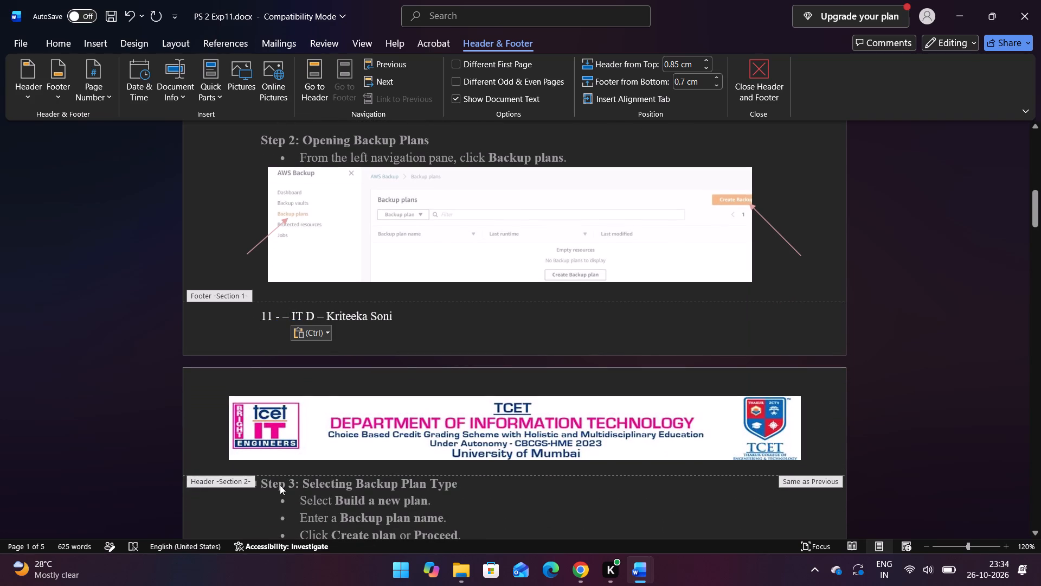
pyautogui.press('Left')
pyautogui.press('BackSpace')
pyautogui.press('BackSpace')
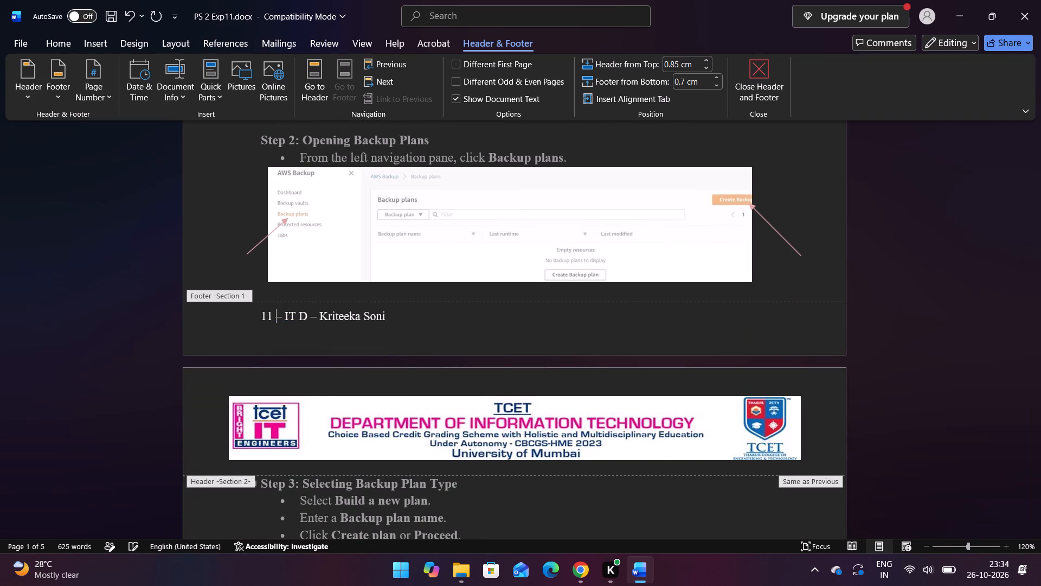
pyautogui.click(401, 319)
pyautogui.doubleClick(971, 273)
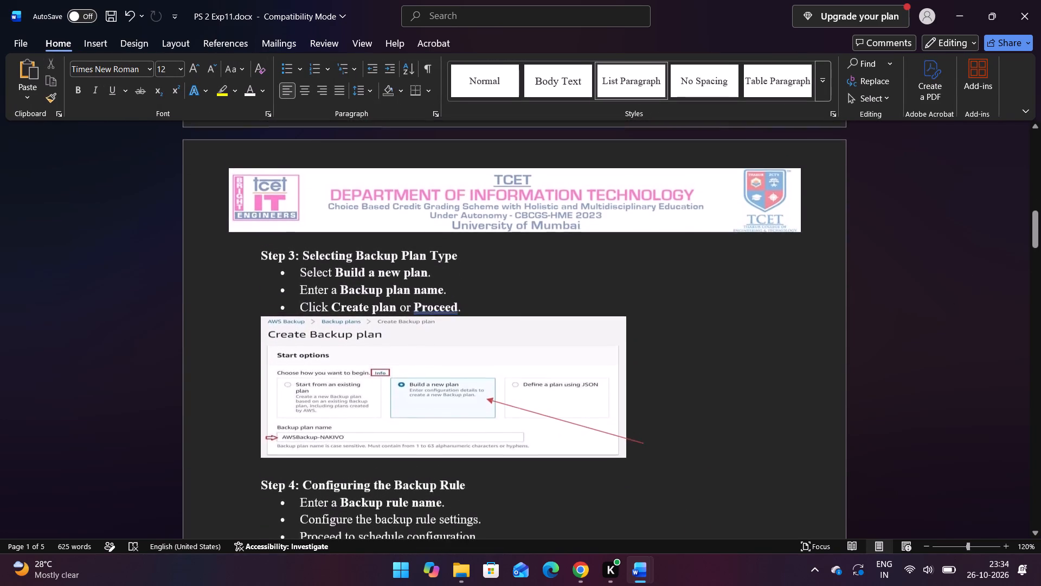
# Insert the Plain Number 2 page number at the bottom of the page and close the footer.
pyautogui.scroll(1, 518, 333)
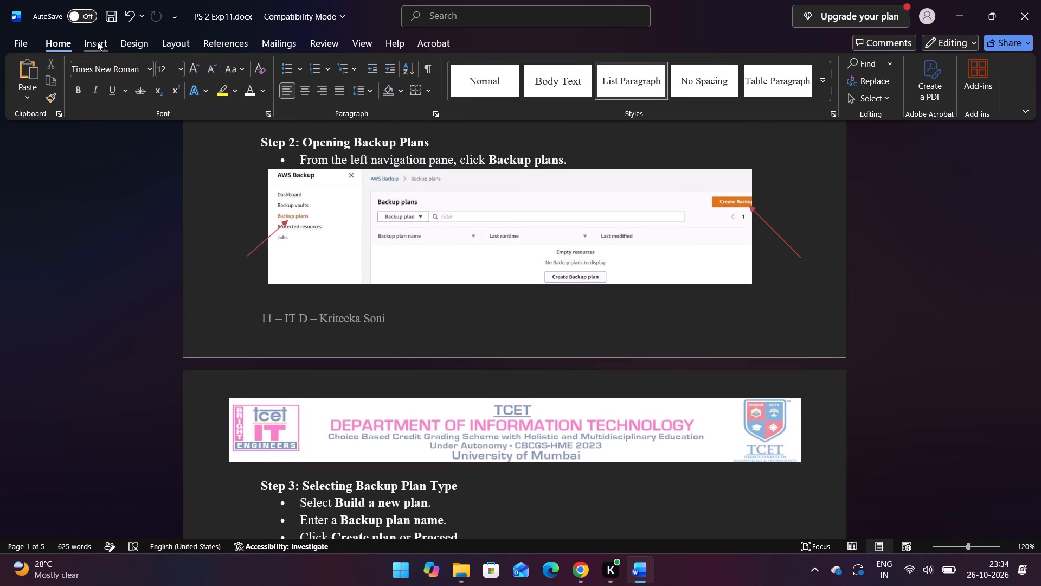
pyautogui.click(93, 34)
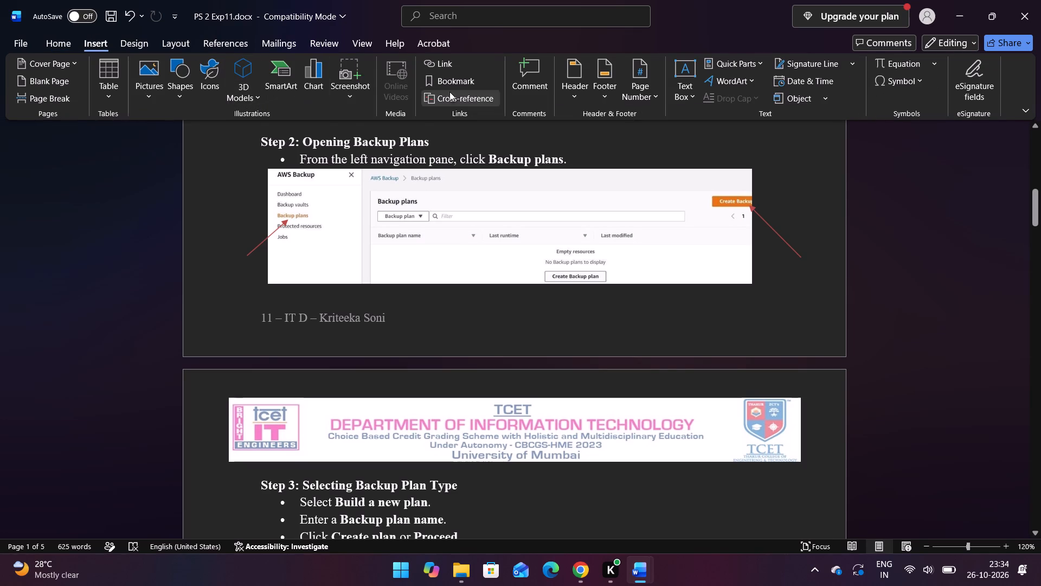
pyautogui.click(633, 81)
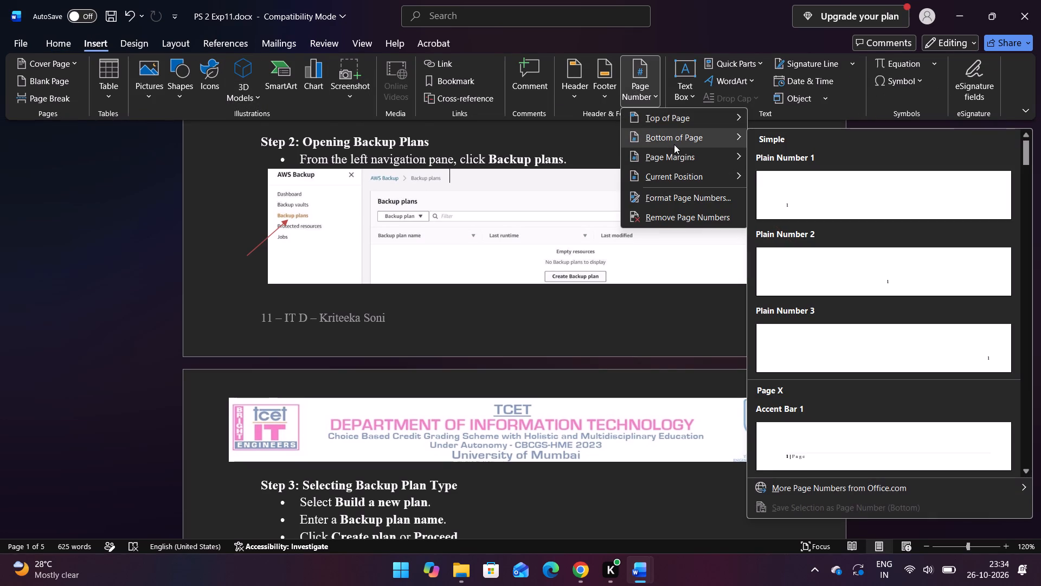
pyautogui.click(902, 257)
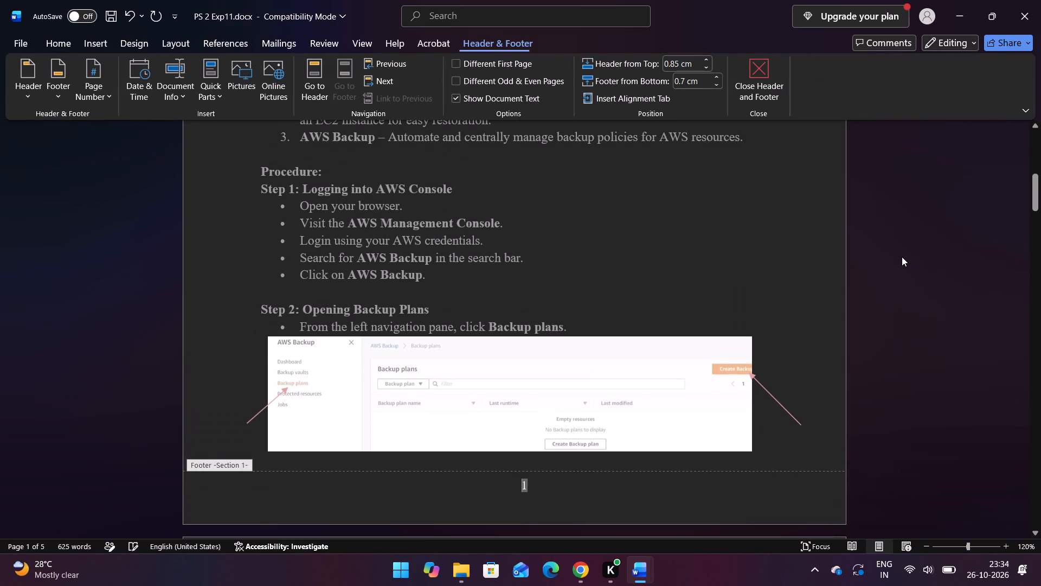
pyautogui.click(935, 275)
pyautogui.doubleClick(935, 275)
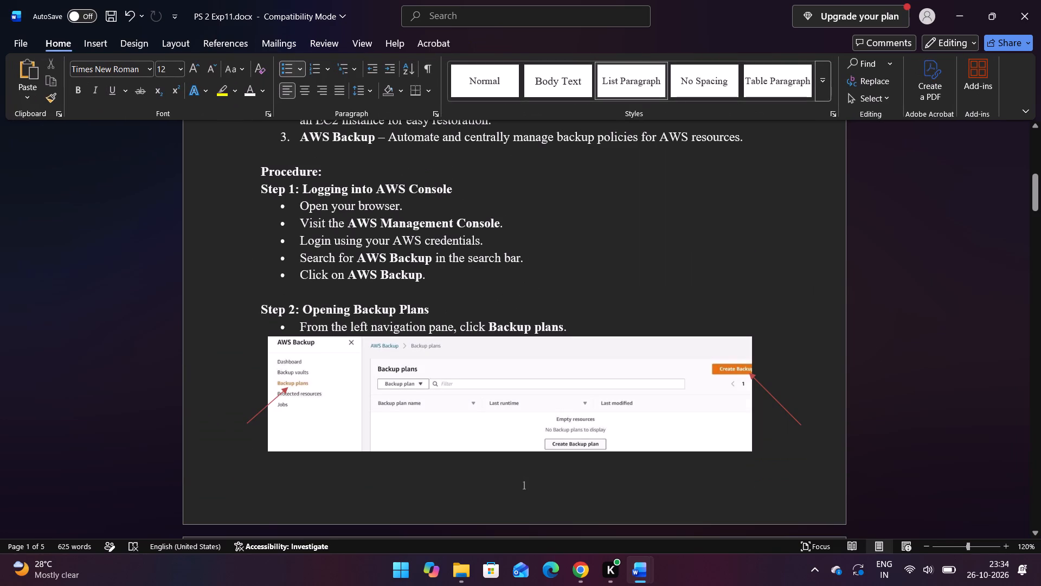
# Replace the section 1 footer with the built-in Blank (Three Columns) footer.
pyautogui.click(105, 38)
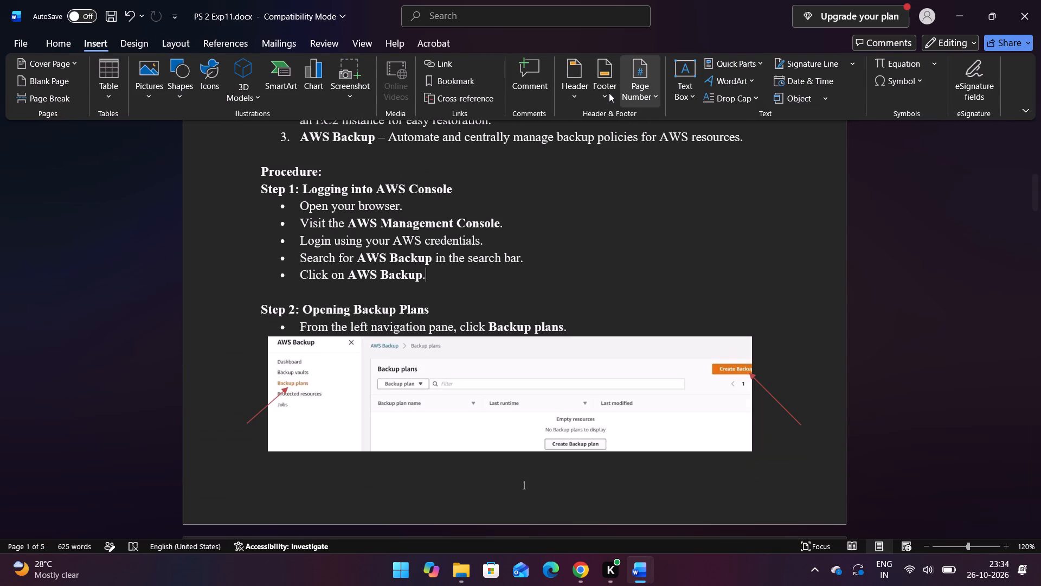
pyautogui.click(609, 93)
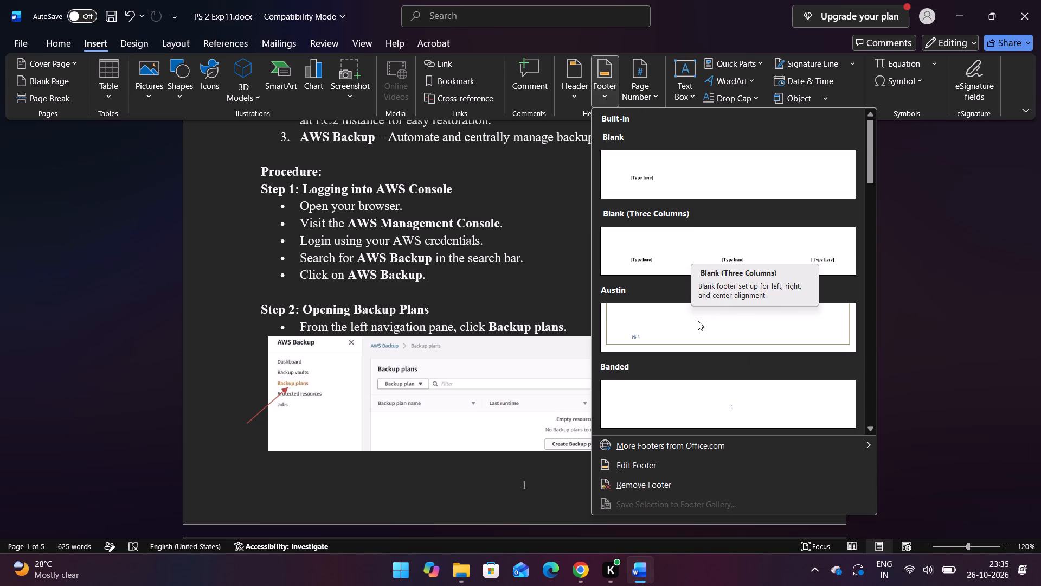
pyautogui.click(696, 238)
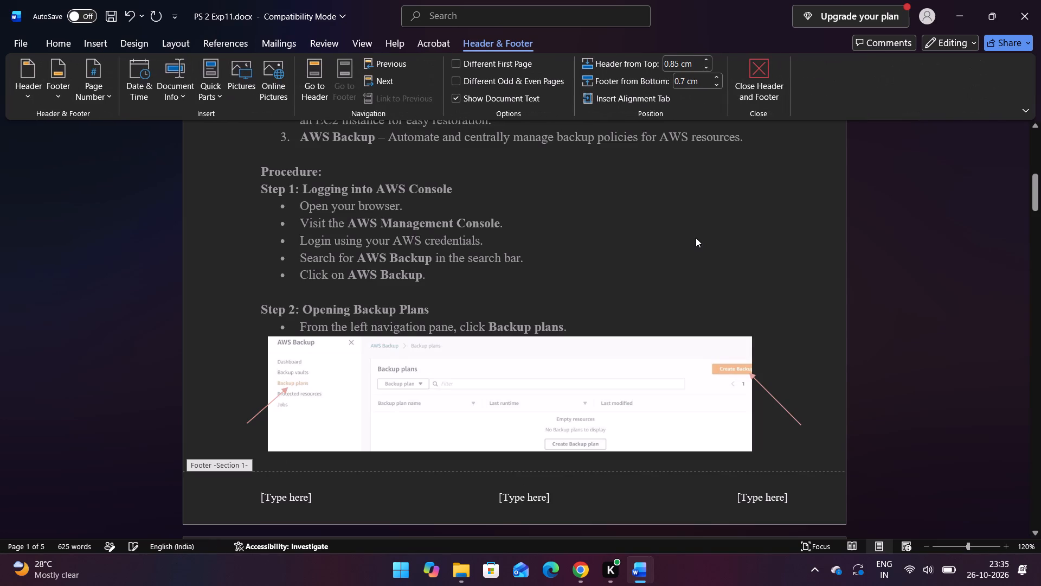
# Replace the first placeholder in the section 1 footer with 11 – IT D – followed by the student's name, and close the footer.
pyautogui.click(305, 503)
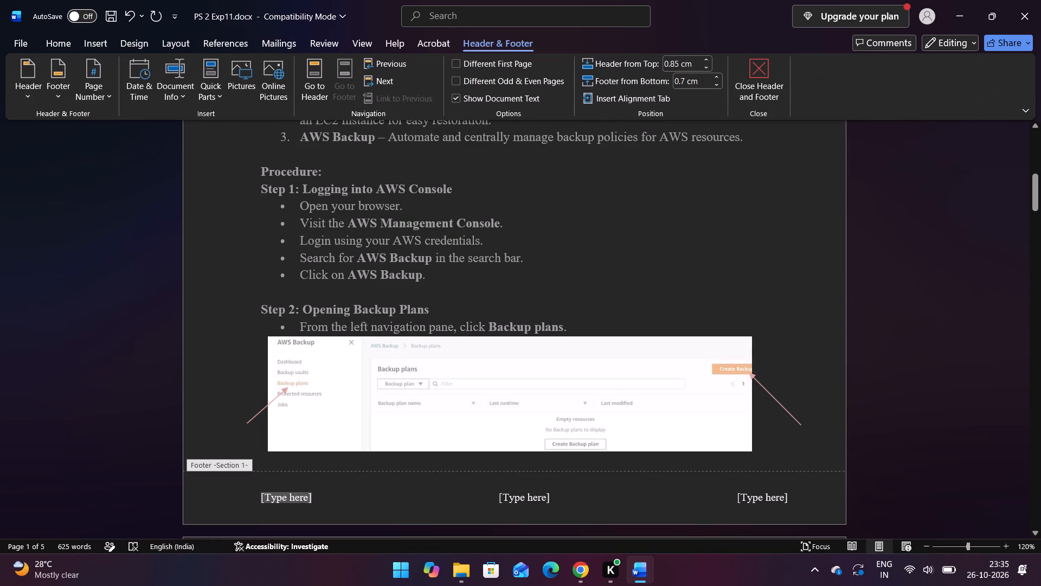
pyautogui.press('BackSpace')
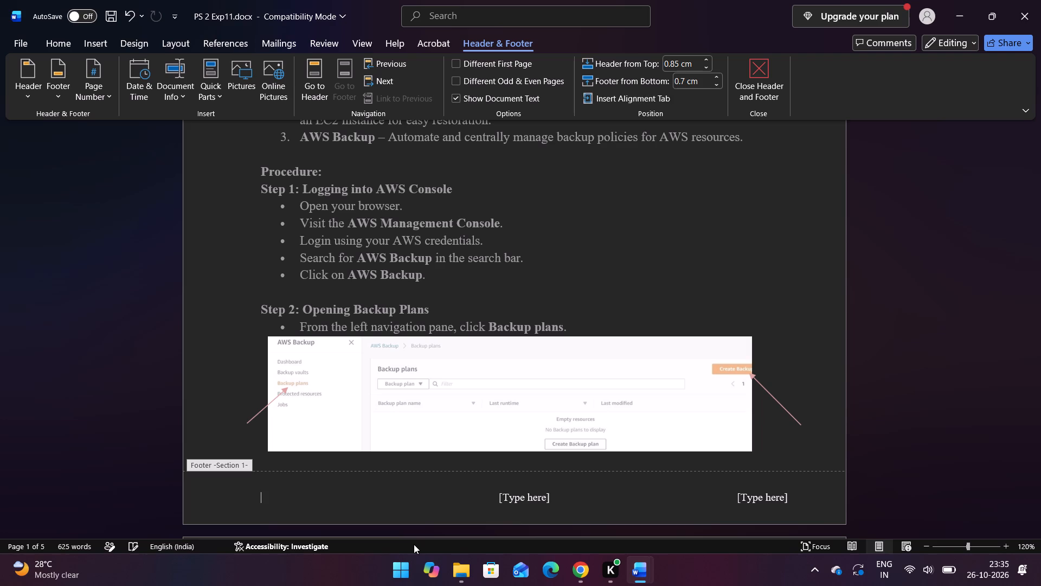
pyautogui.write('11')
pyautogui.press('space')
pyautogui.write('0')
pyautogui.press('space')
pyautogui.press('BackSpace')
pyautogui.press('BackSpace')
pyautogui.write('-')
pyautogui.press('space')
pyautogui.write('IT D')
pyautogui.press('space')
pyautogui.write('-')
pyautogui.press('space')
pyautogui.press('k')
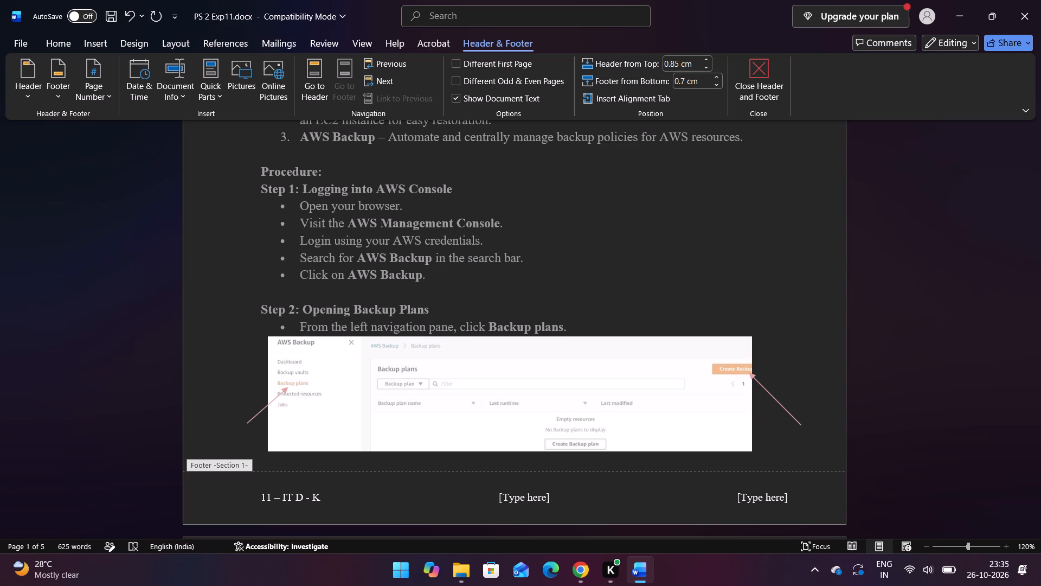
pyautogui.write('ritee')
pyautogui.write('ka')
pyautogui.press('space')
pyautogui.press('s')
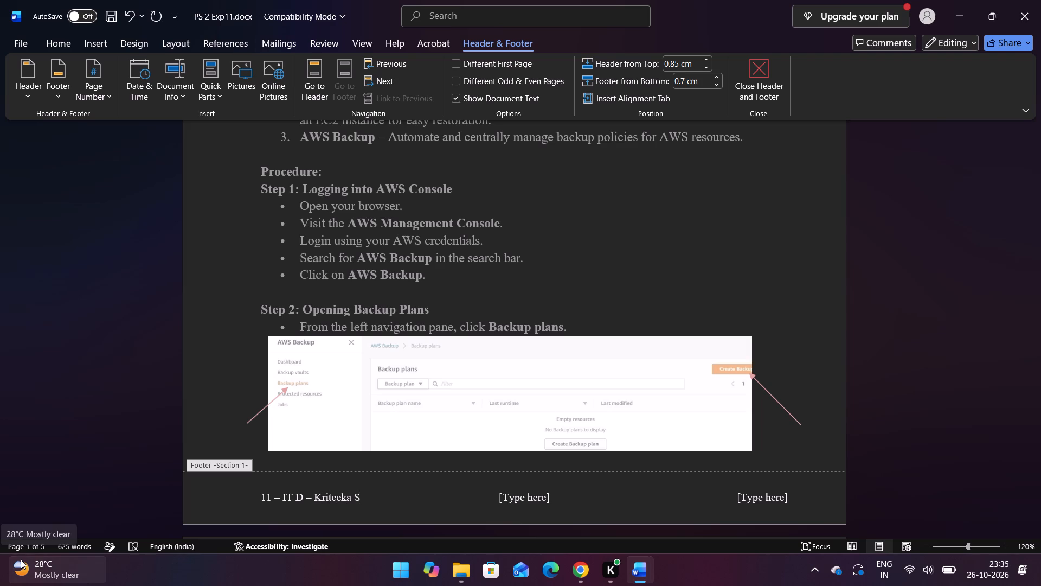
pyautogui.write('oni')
pyautogui.doubleClick(1040, 366)
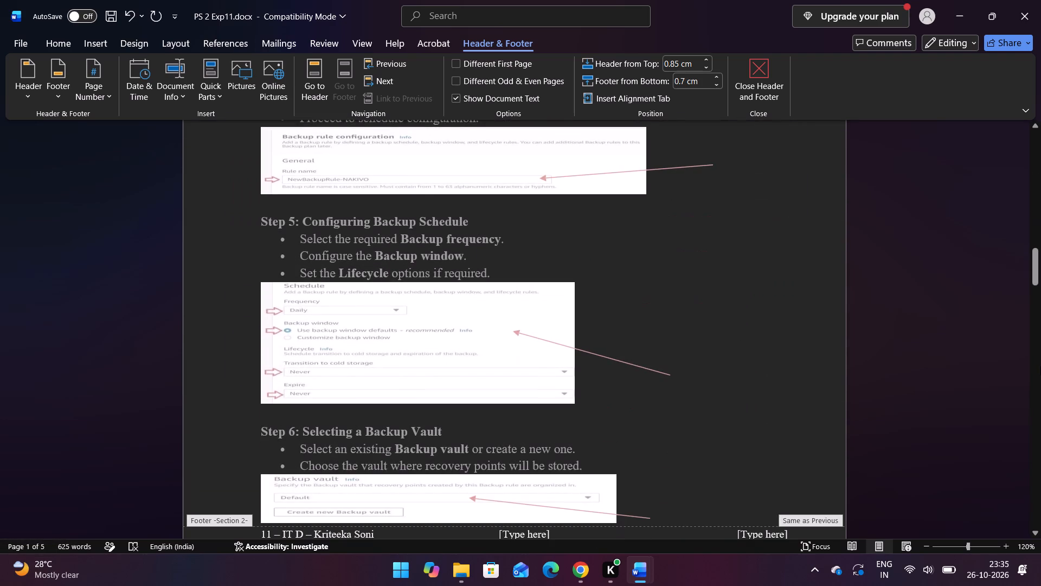
pyautogui.scroll(5, 913, 327)
pyautogui.scroll(-3, 913, 327)
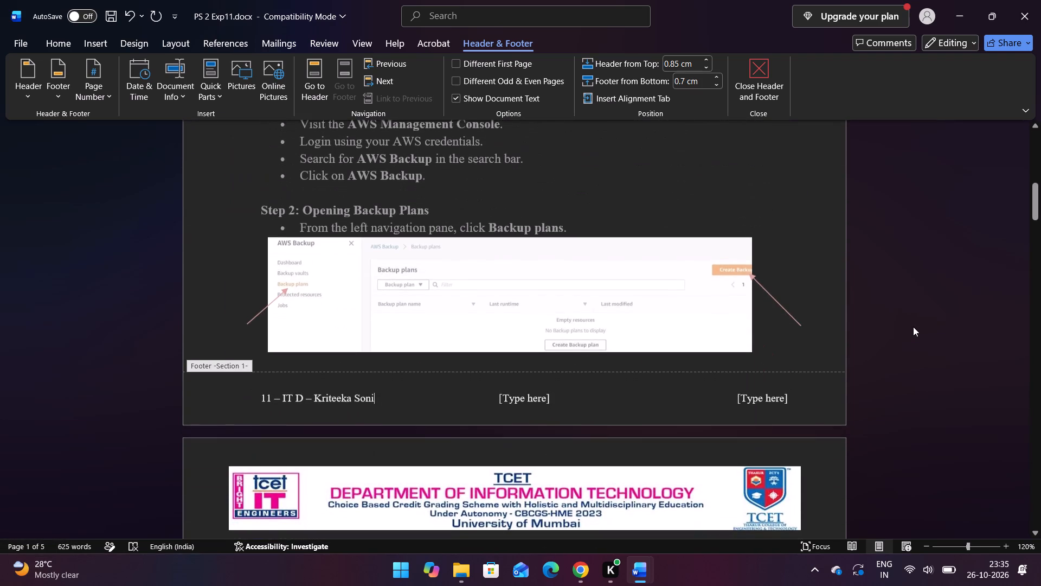
pyautogui.doubleClick(926, 326)
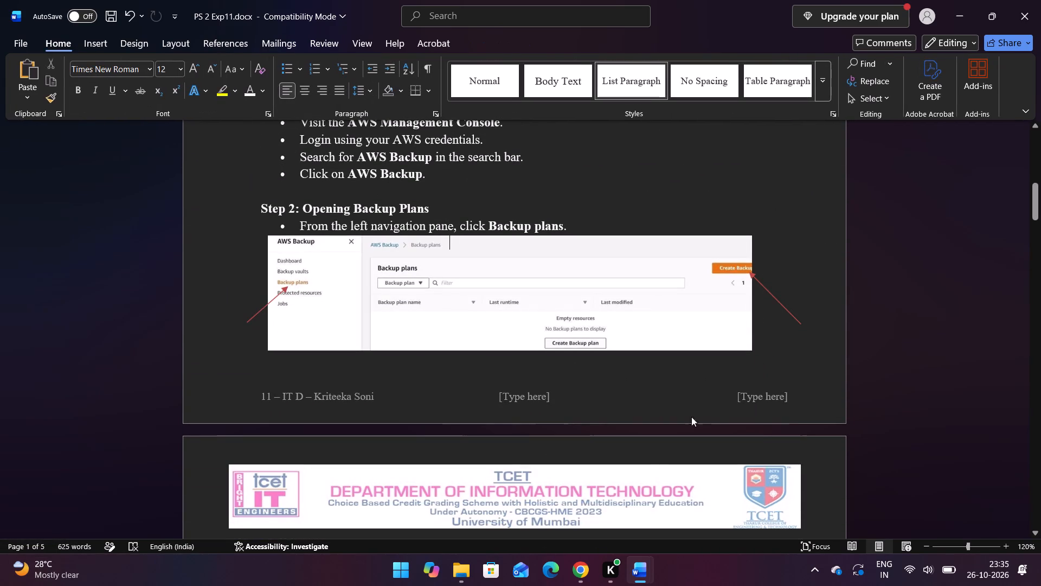
# Delete the two remaining [Type here] placeholders, in the footer's middle and last columns.
pyautogui.doubleClick(556, 398)
pyautogui.doubleClick(556, 398)
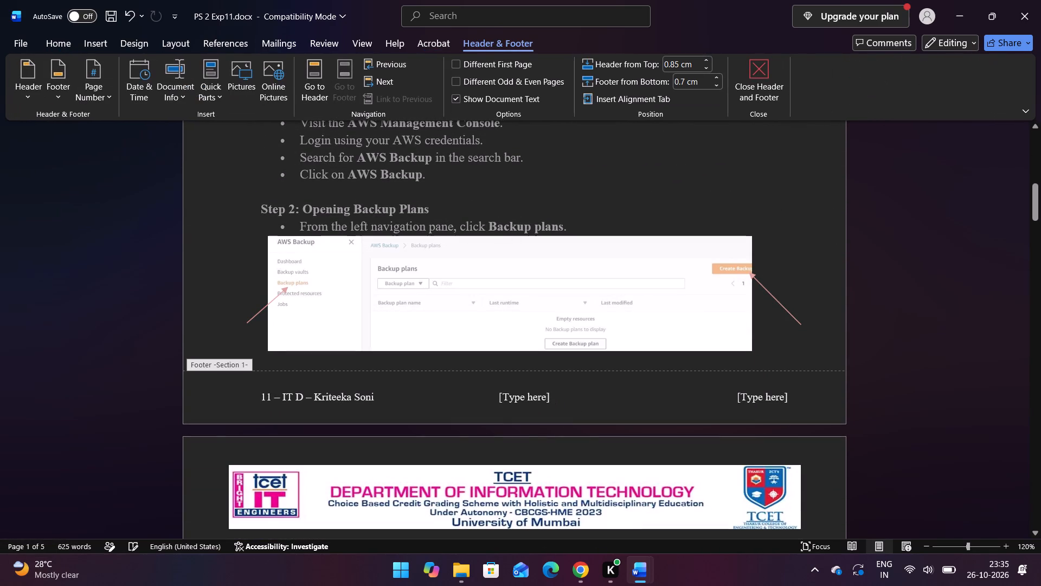
pyautogui.press('BackSpace')
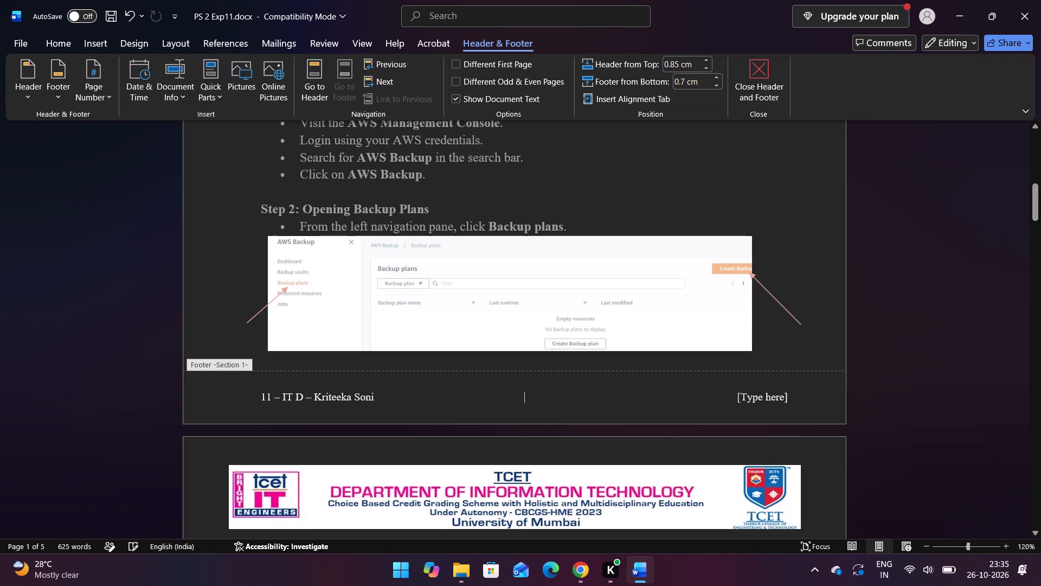
pyautogui.doubleClick(805, 402)
pyautogui.moveTo(805, 402); pyautogui.dragTo(742, 384)
pyautogui.click(742, 384)
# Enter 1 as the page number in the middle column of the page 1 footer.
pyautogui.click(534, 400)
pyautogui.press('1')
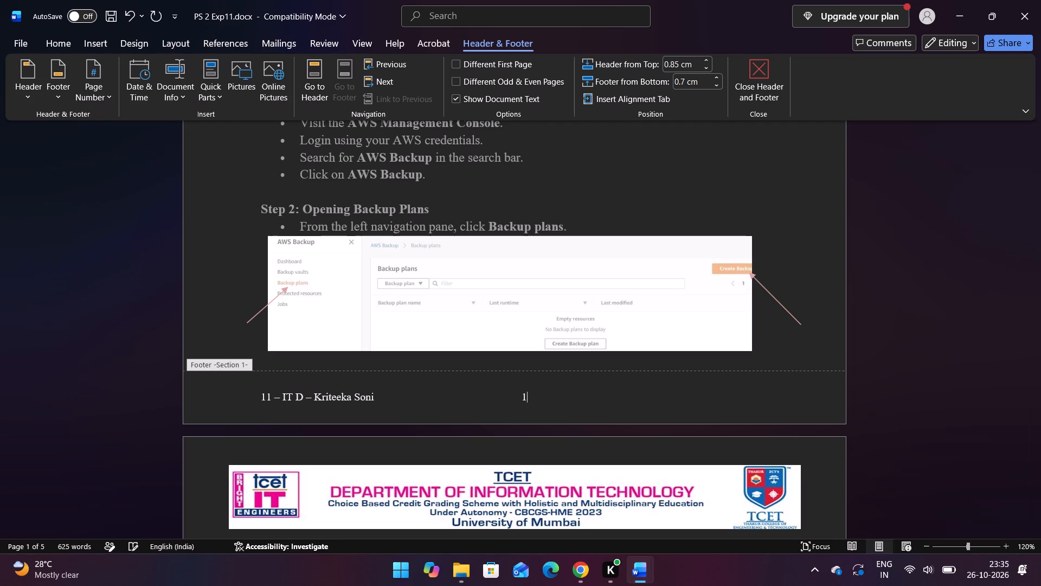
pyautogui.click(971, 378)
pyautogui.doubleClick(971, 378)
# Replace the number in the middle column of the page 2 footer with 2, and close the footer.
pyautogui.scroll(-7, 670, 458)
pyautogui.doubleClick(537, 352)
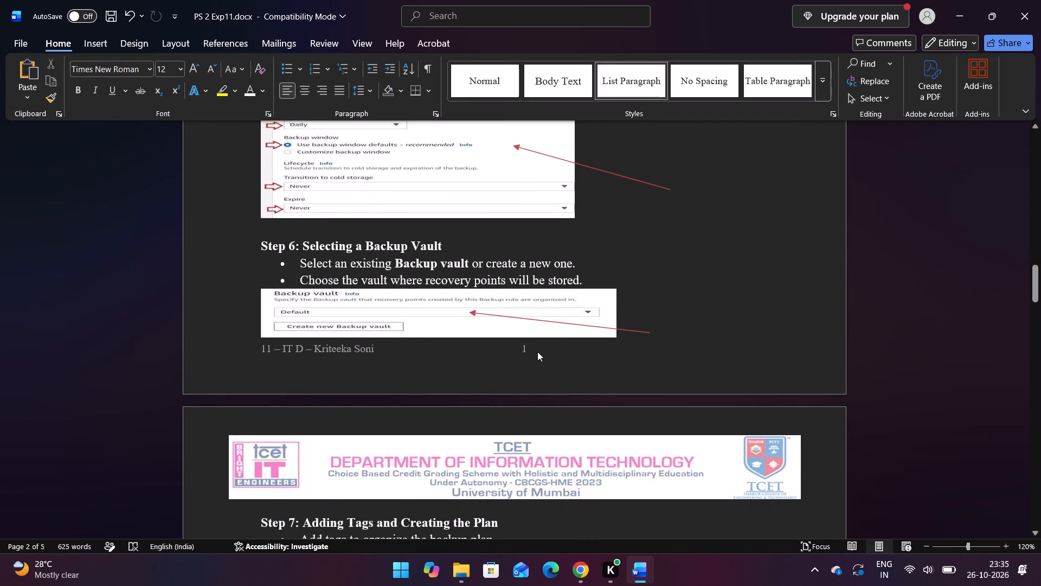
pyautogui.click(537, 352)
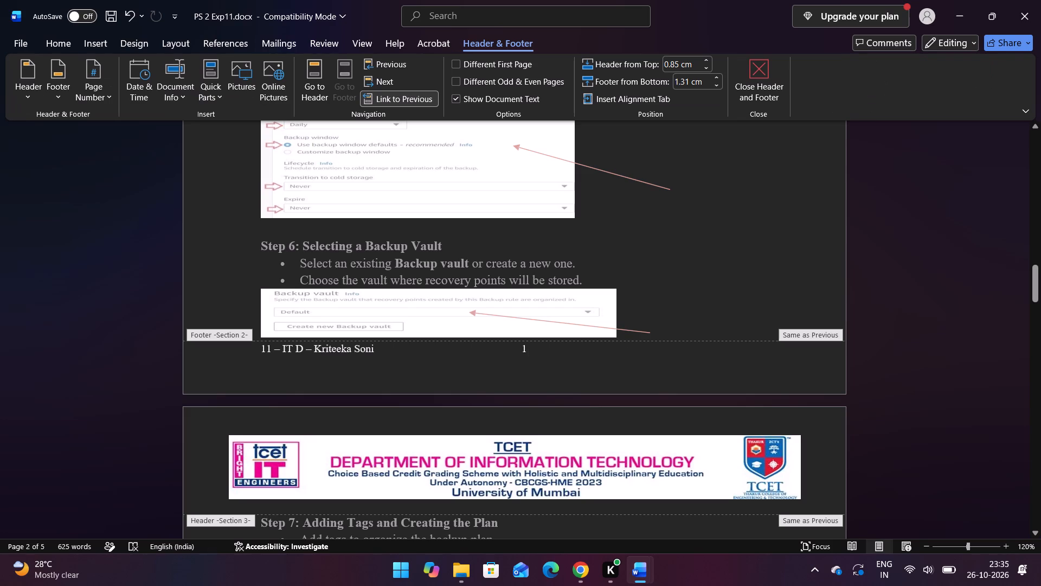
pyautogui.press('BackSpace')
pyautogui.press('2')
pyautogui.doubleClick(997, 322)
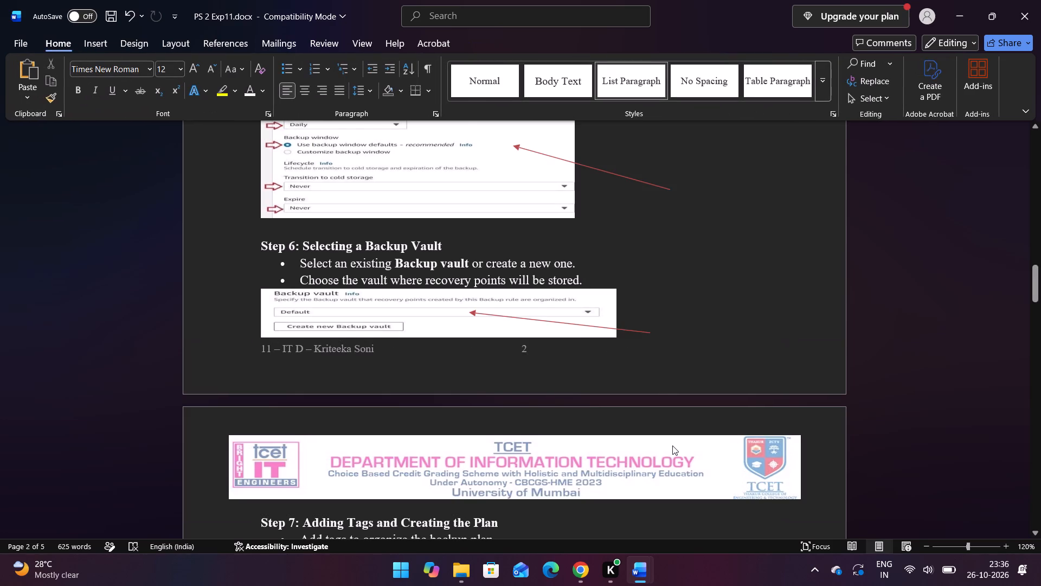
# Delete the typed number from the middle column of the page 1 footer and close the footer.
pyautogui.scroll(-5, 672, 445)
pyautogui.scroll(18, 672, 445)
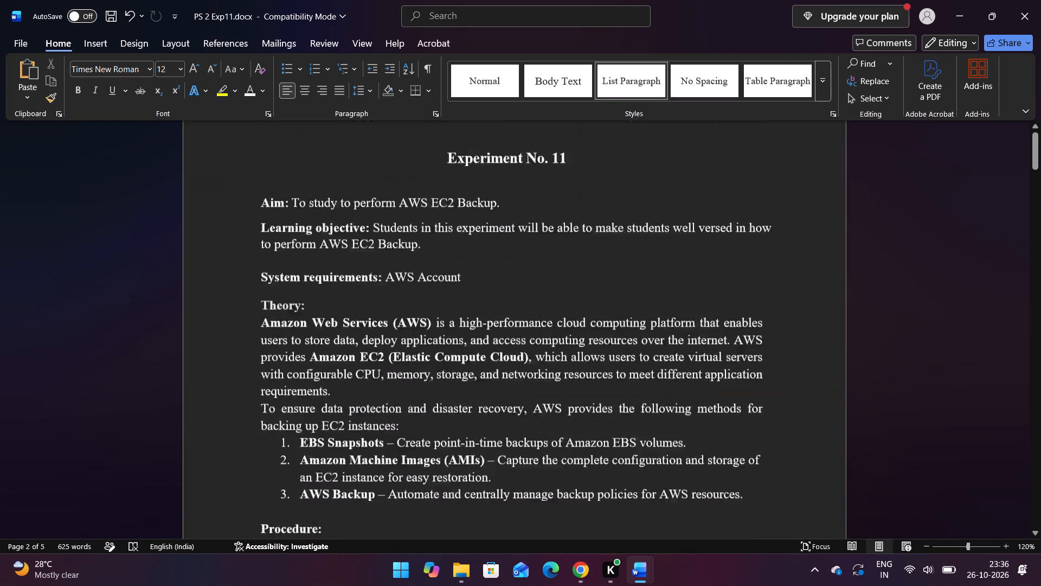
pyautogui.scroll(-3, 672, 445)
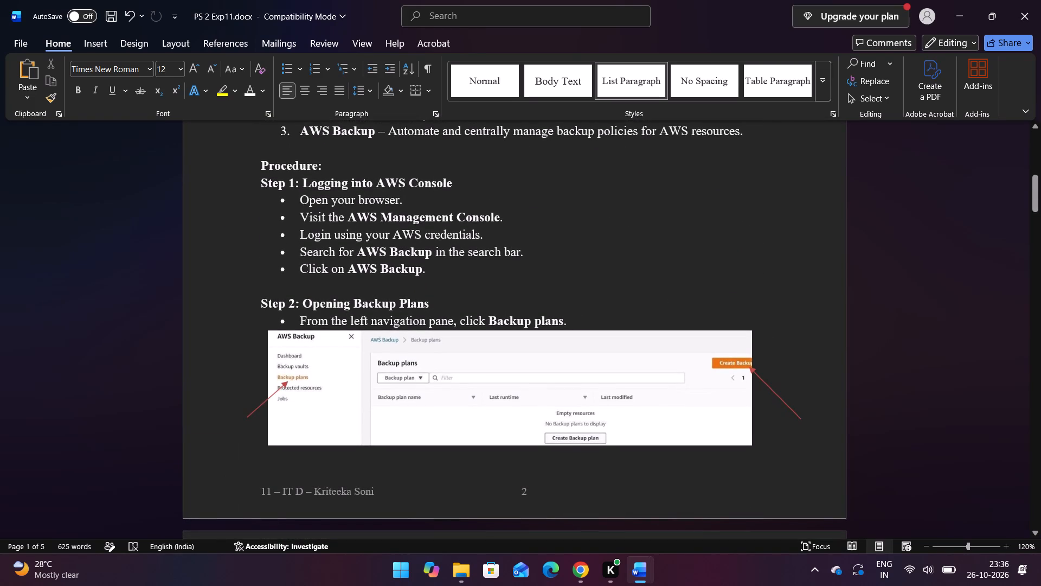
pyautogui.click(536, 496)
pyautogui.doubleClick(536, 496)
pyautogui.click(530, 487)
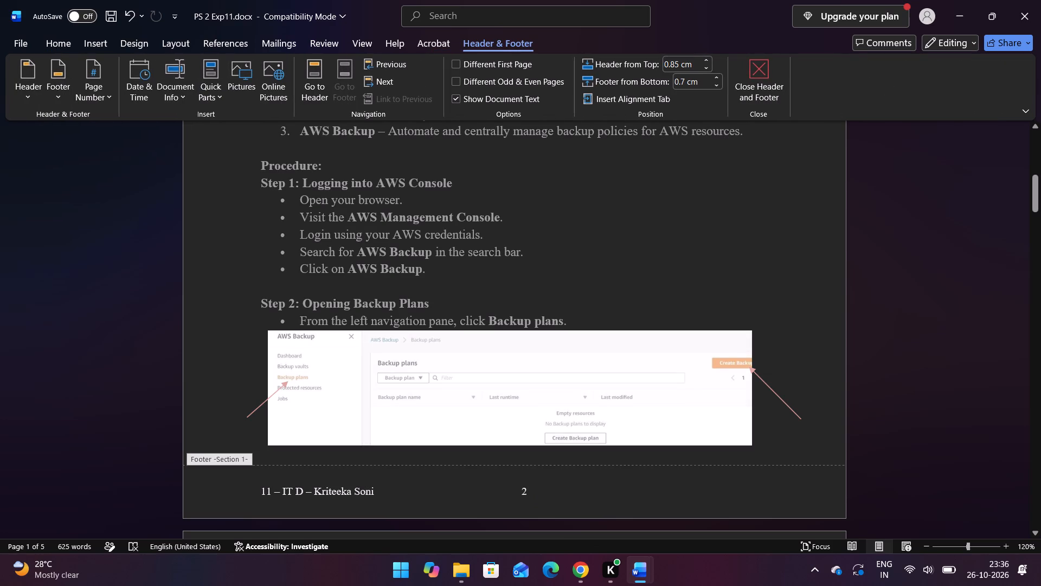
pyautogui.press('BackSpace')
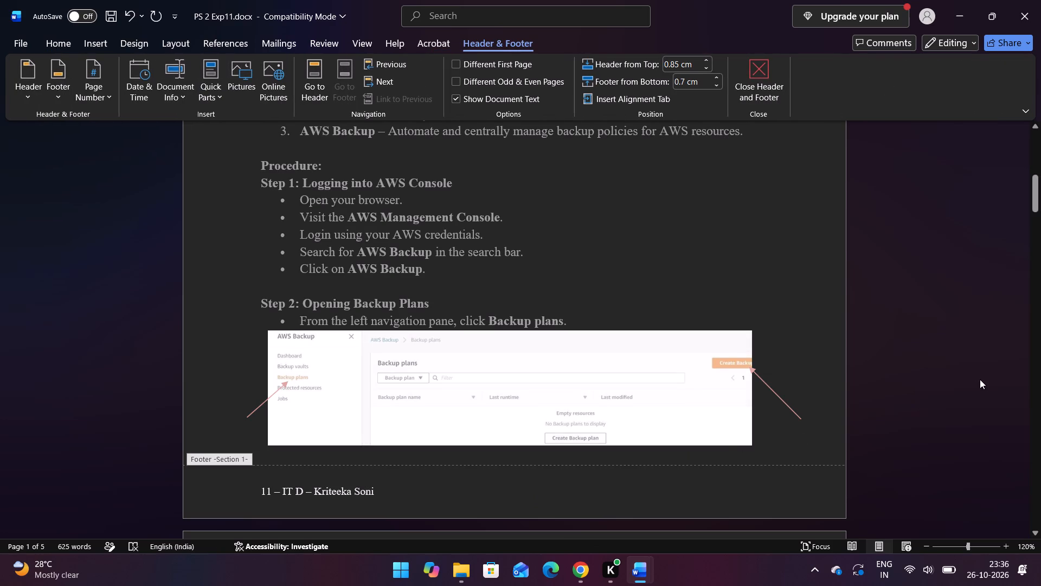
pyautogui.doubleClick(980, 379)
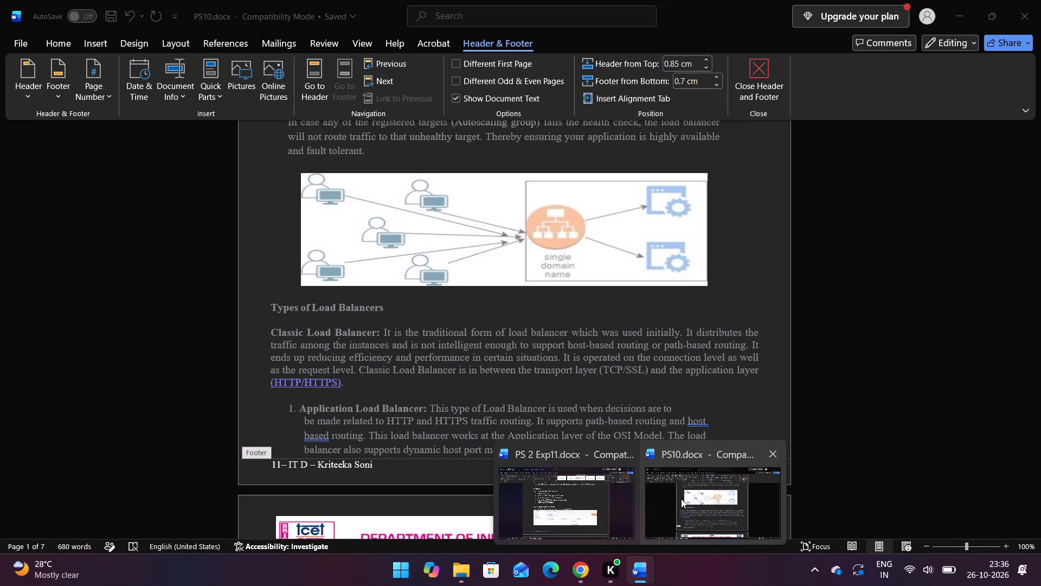
# Switch to PS10.docx to check how its footer places the page number, and return to PS 2 Exp11.docx.
pyautogui.click(652, 506)
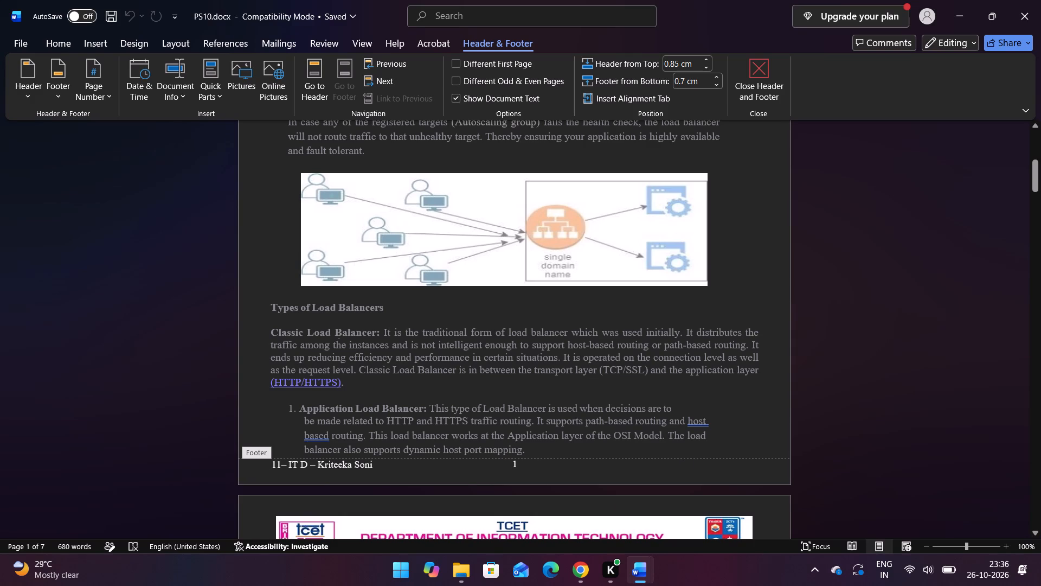
pyautogui.click(585, 505)
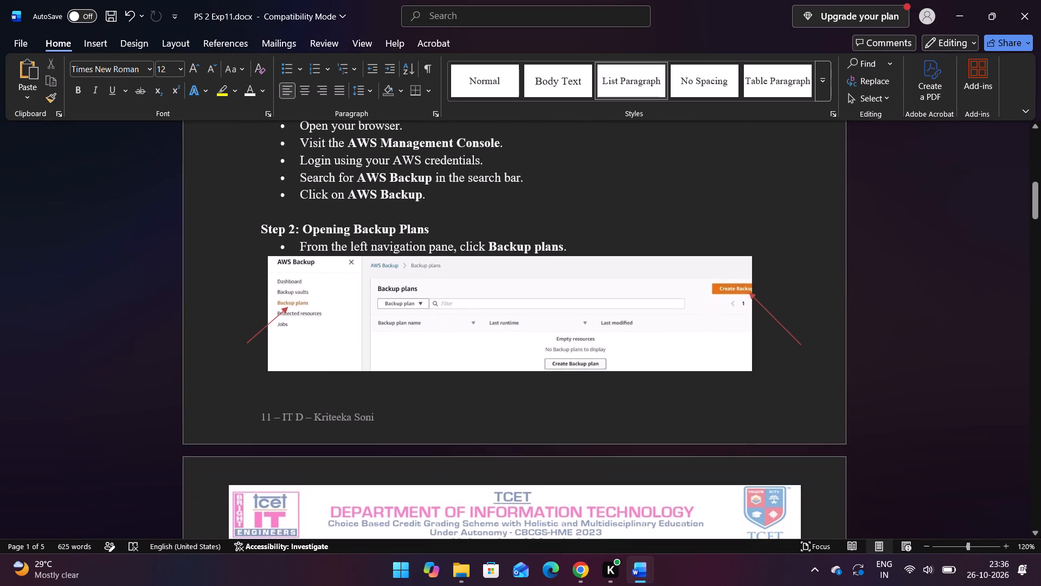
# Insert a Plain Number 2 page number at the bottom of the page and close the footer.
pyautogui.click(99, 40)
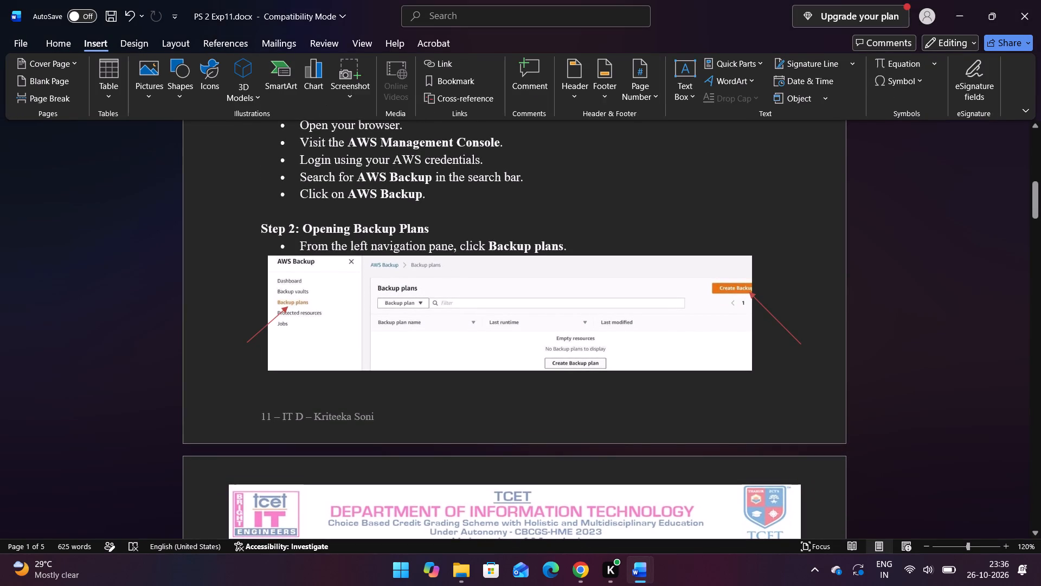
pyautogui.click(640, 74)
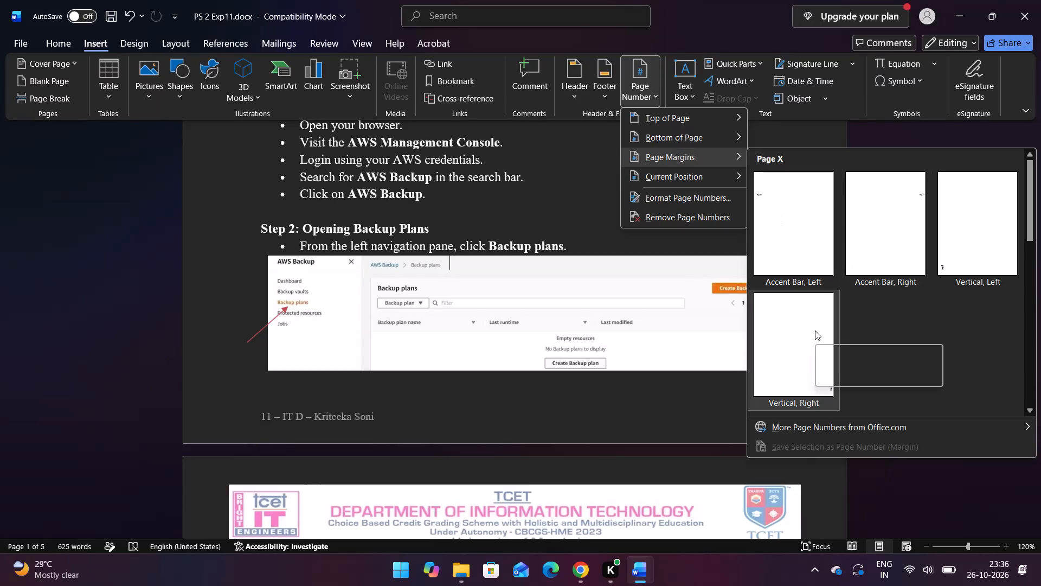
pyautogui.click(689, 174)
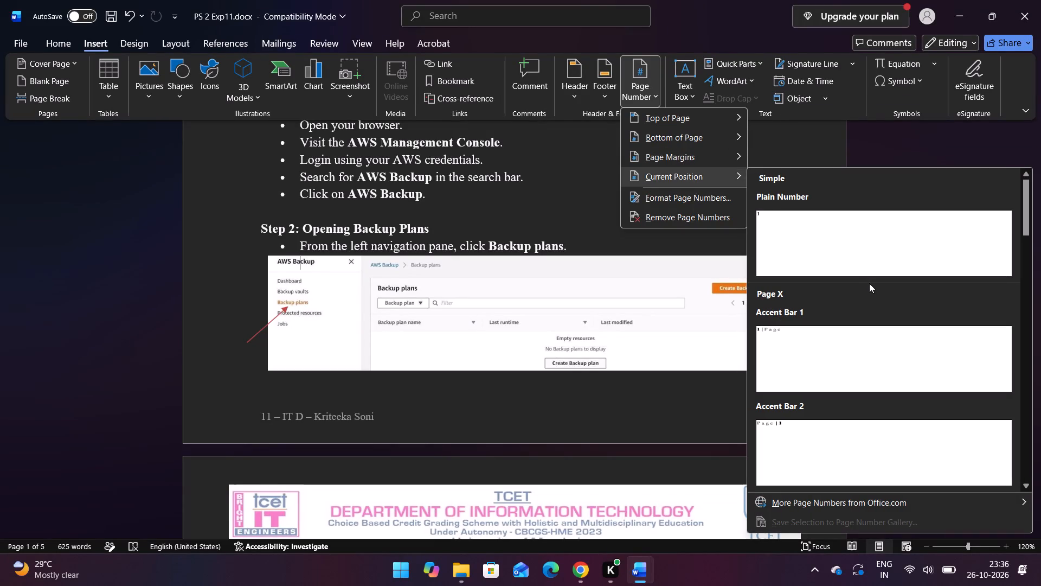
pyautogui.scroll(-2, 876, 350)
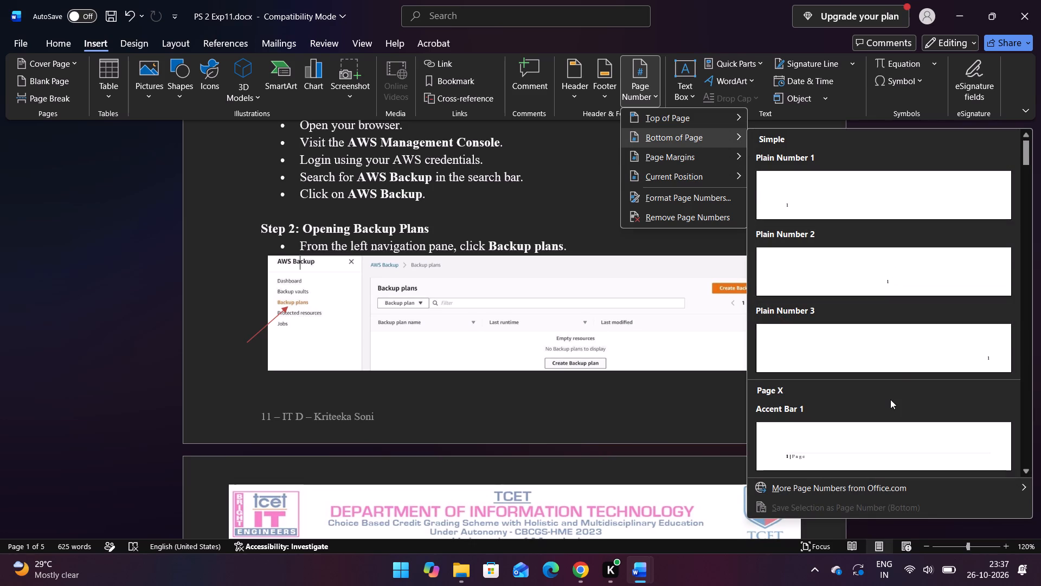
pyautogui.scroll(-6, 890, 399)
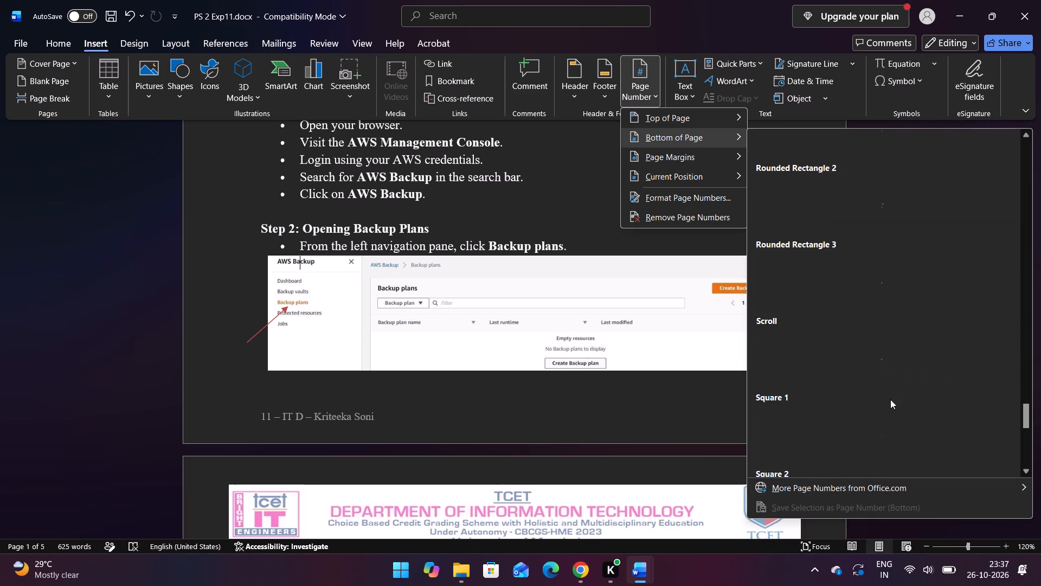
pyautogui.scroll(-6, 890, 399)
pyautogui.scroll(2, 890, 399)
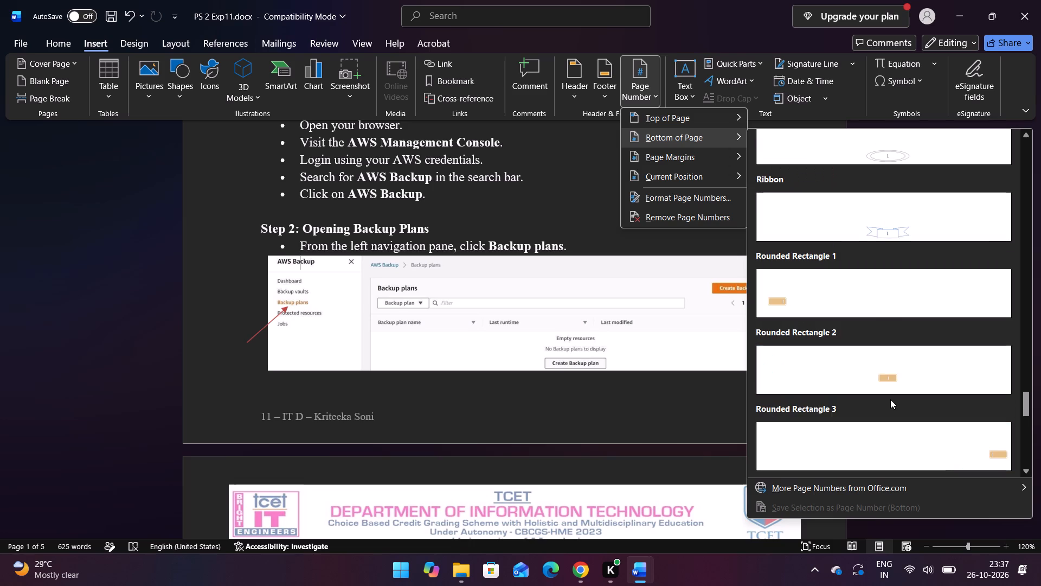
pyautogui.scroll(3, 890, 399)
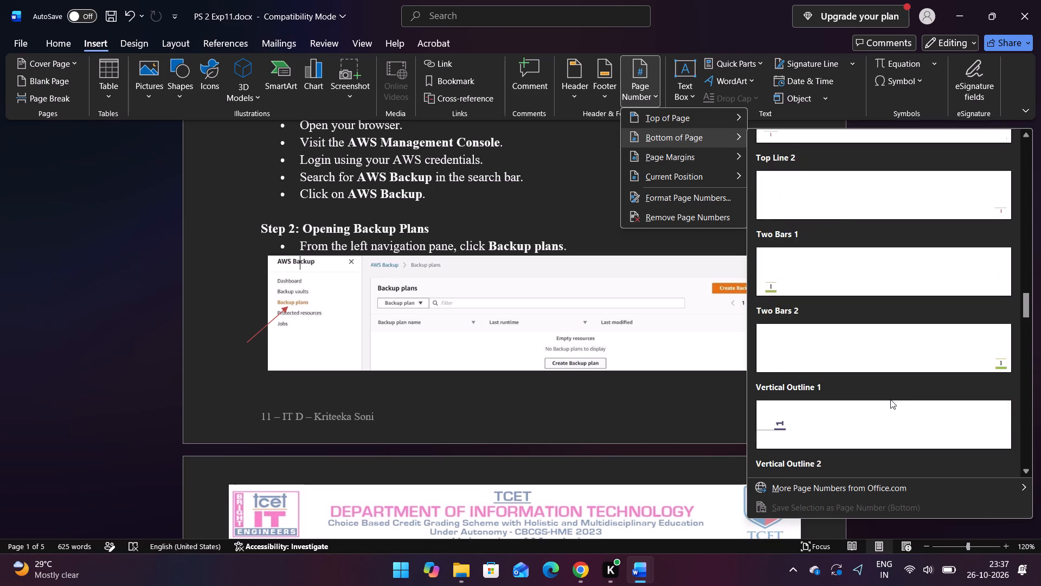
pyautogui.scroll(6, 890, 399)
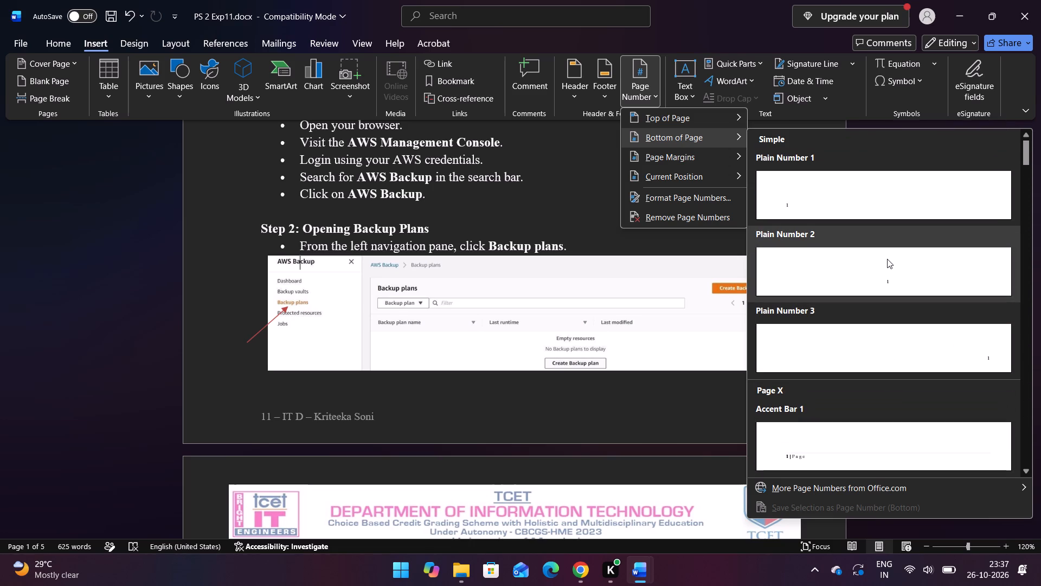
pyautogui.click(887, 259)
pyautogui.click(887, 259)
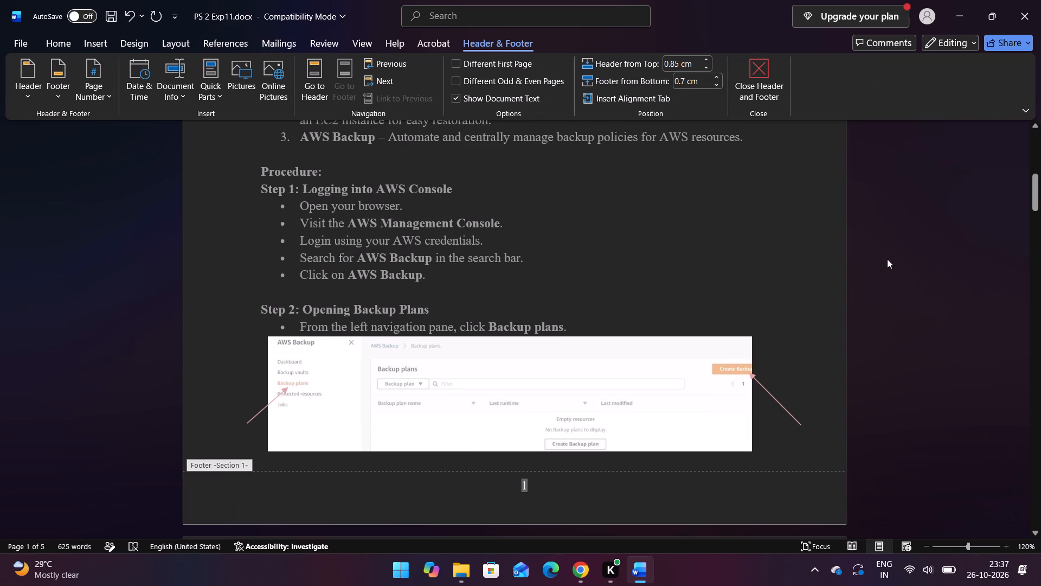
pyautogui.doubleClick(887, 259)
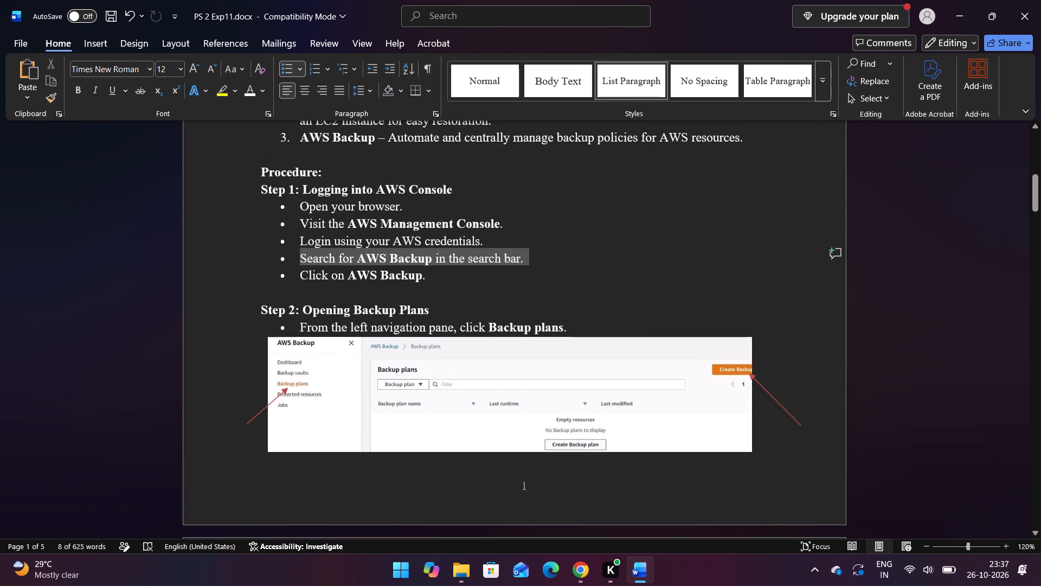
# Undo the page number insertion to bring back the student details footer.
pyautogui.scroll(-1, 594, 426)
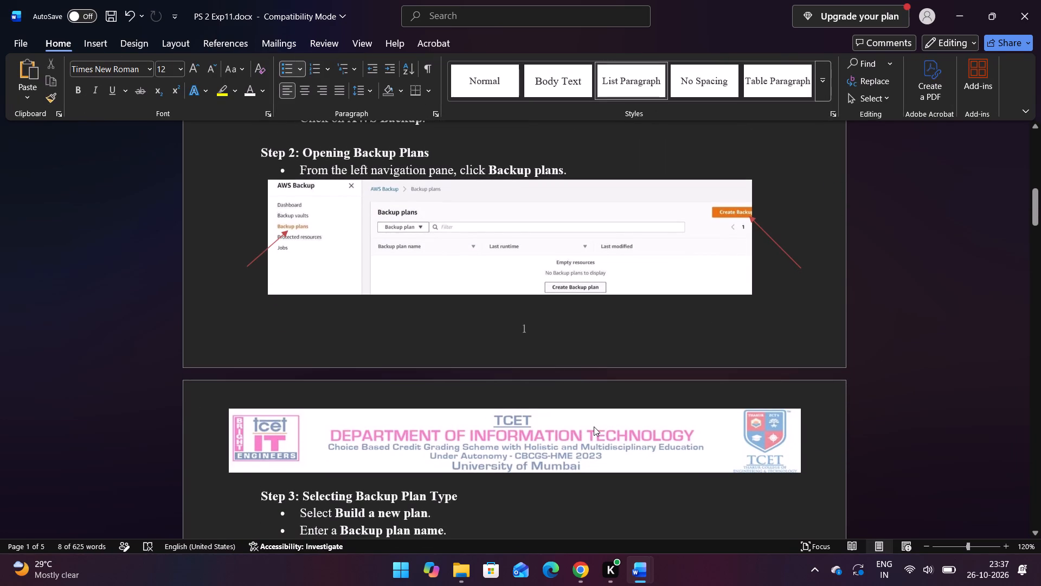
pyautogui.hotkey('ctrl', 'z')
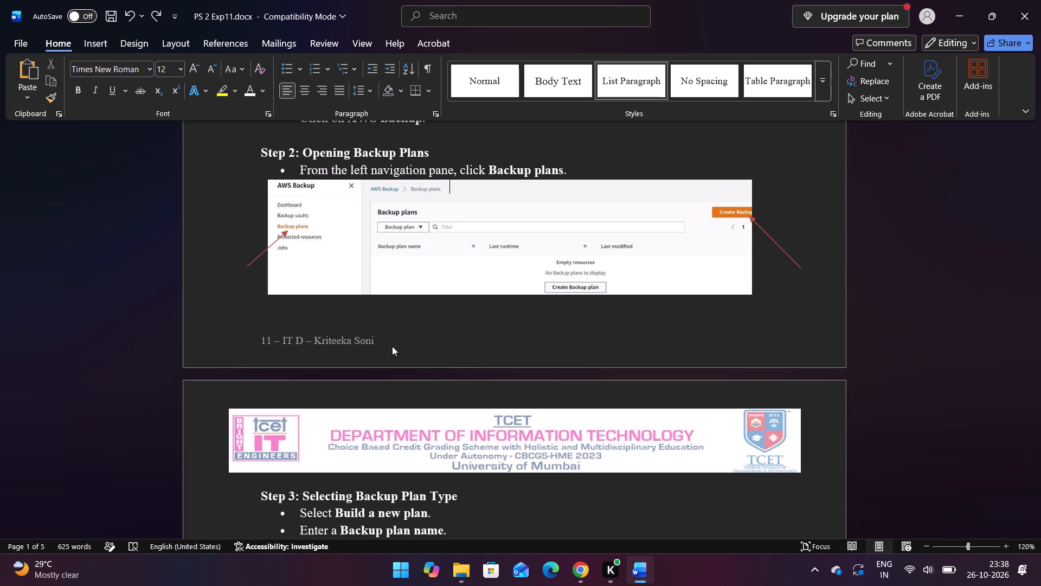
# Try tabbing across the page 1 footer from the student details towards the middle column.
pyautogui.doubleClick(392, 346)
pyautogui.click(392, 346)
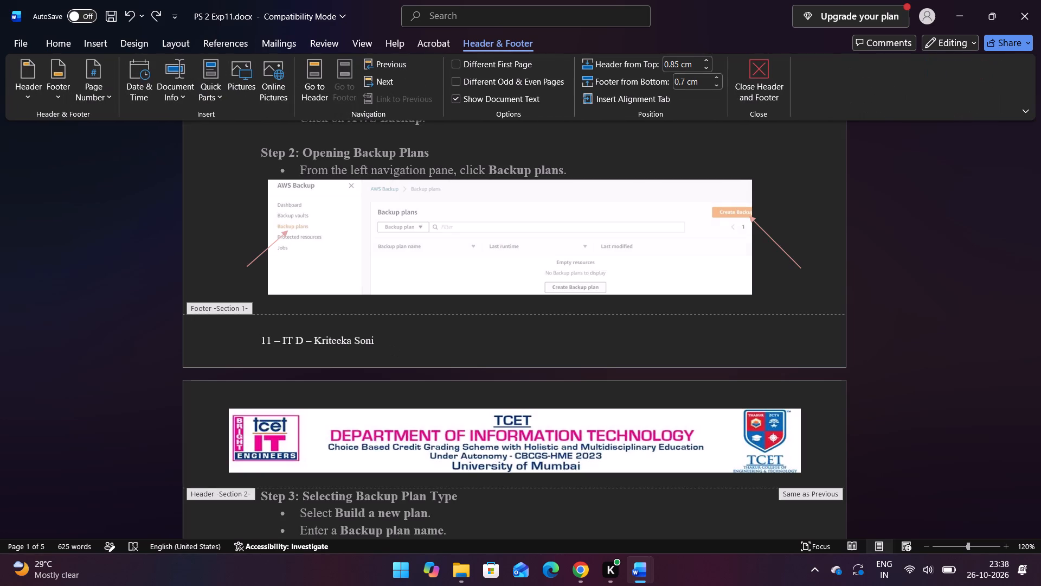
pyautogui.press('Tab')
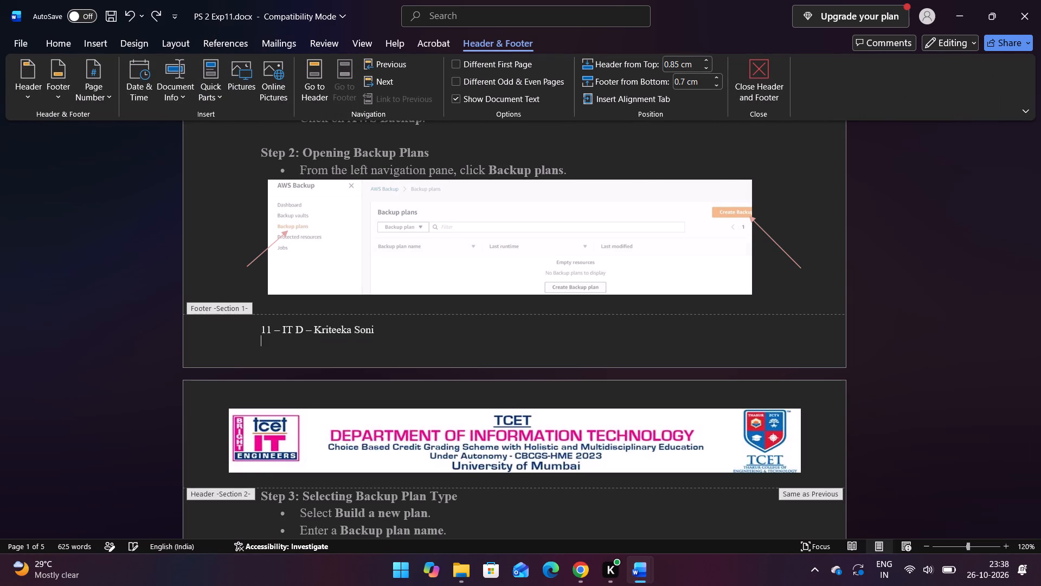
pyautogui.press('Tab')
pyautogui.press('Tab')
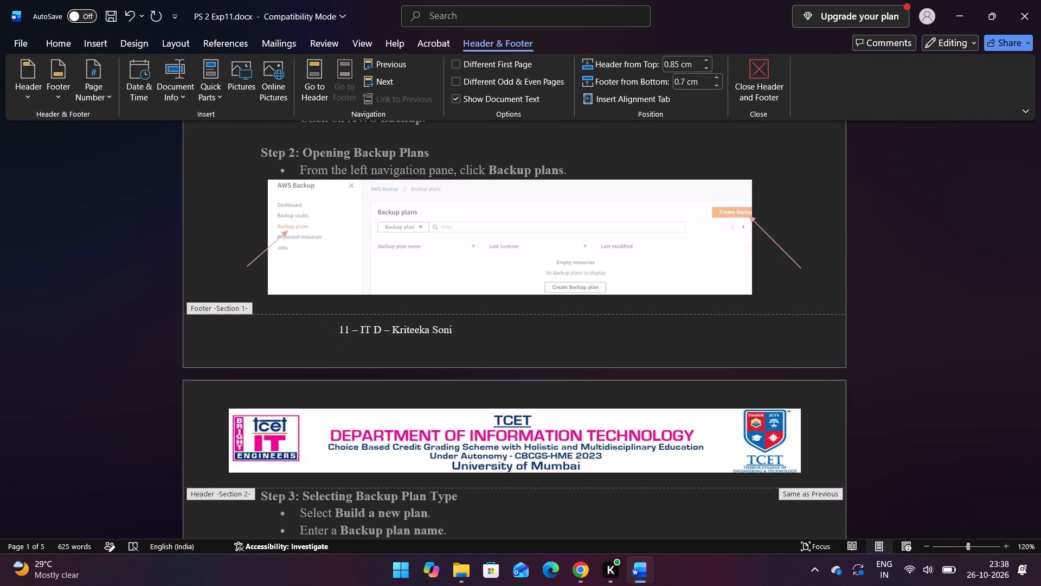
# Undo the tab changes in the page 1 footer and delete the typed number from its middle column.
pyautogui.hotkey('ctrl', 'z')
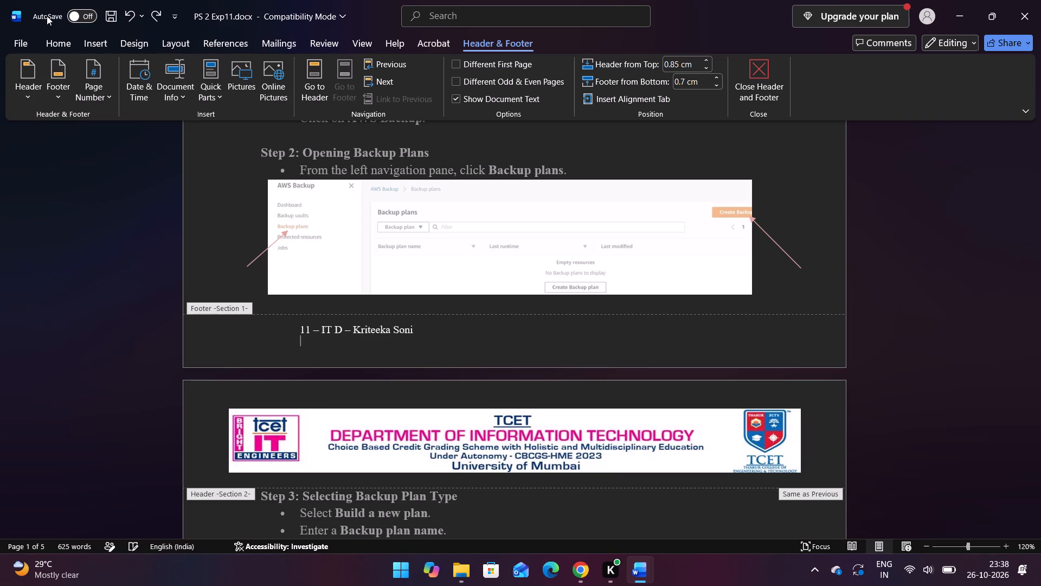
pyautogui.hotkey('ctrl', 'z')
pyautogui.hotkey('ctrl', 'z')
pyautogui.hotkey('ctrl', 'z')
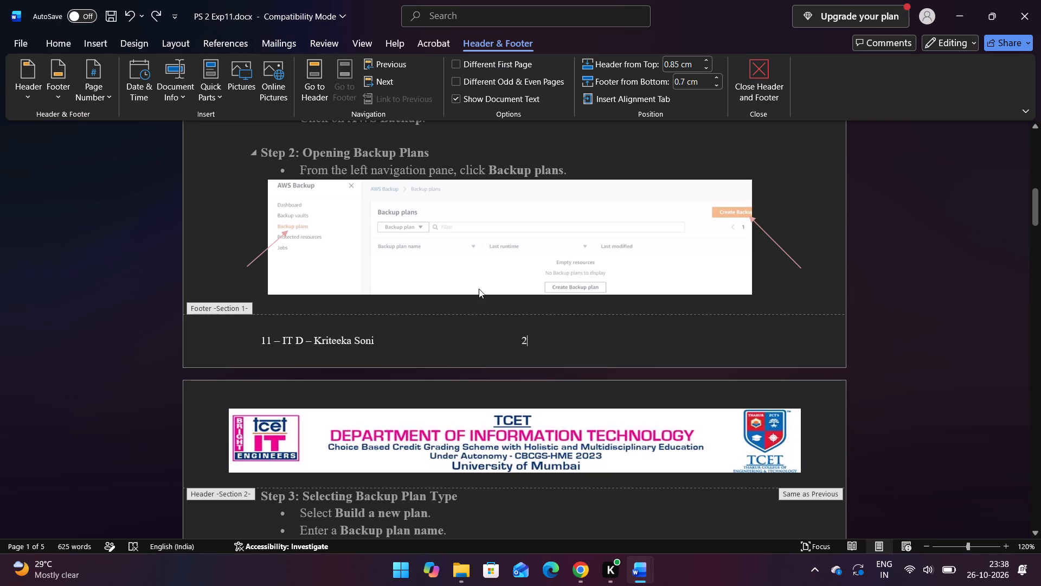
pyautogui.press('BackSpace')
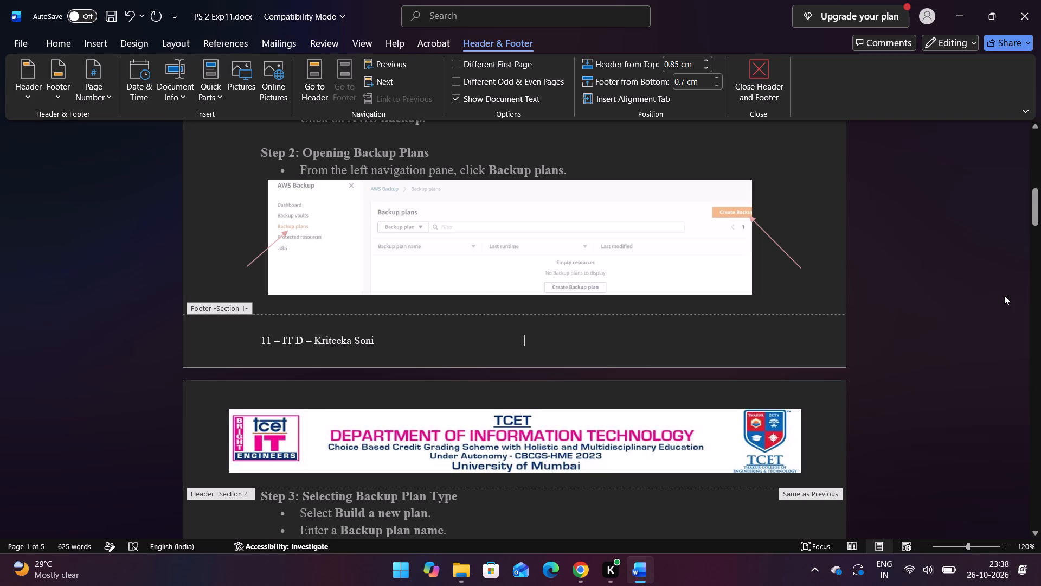
# Remove the existing footer from section 1 and close the header and footer area.
pyautogui.click(999, 290)
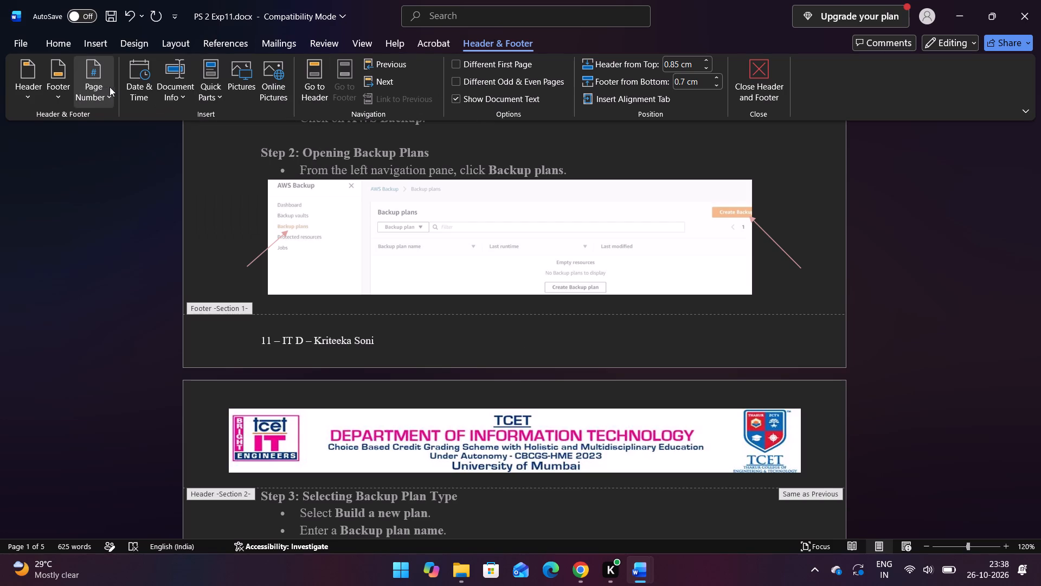
pyautogui.click(65, 91)
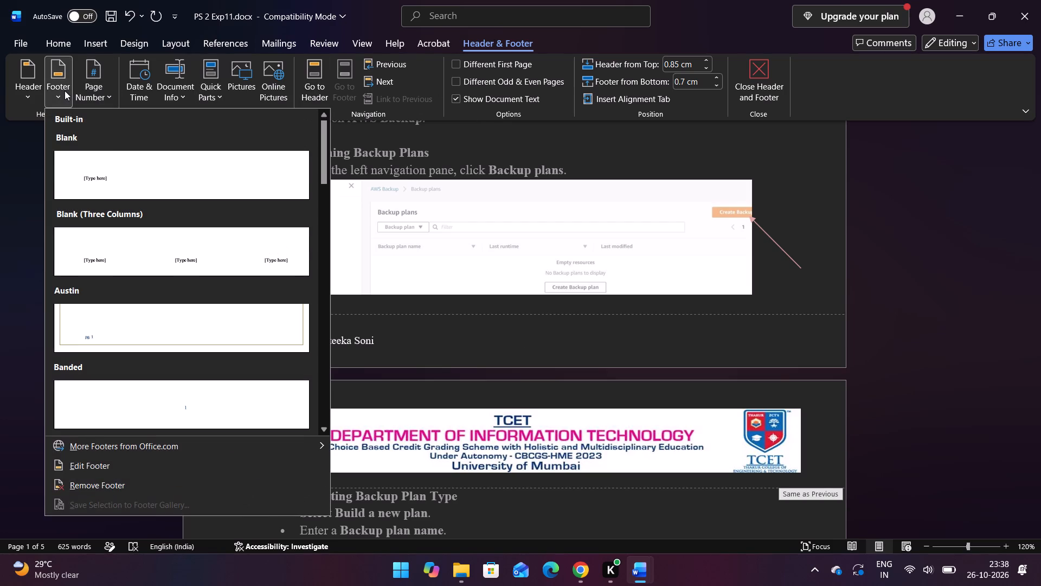
pyautogui.click(175, 483)
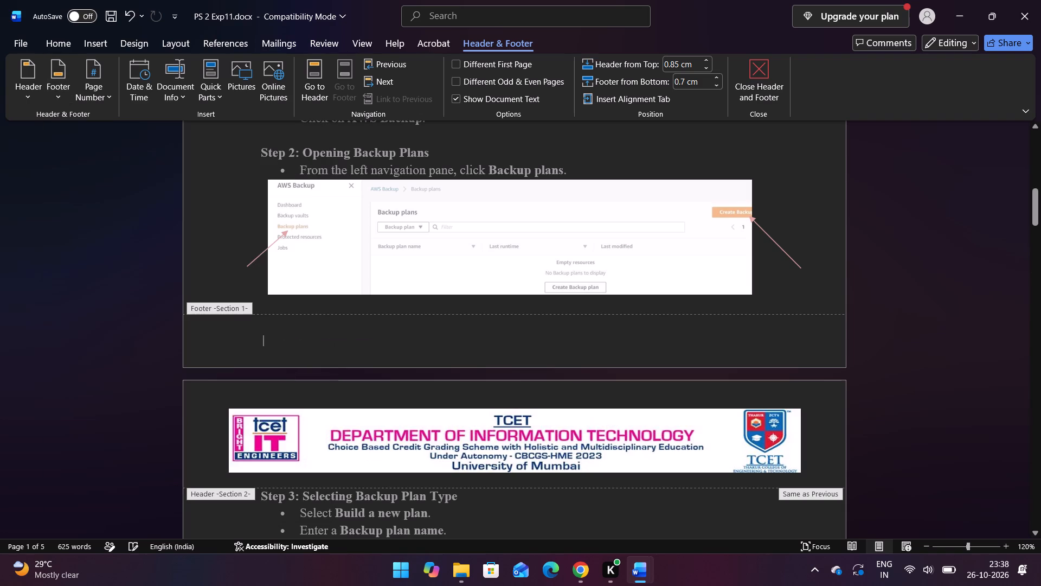
pyautogui.doubleClick(124, 385)
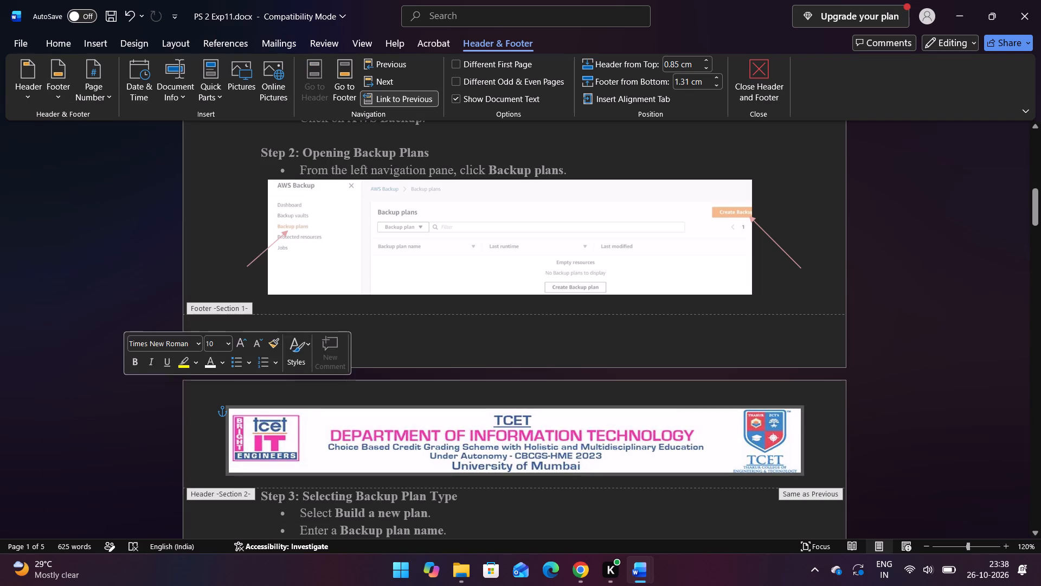
pyautogui.click(100, 317)
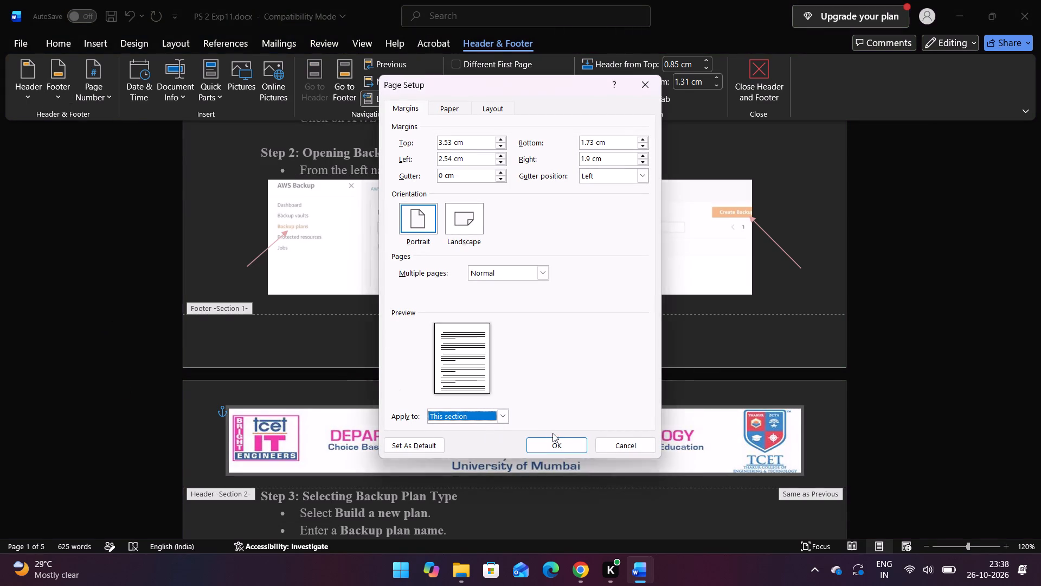
pyautogui.click(615, 444)
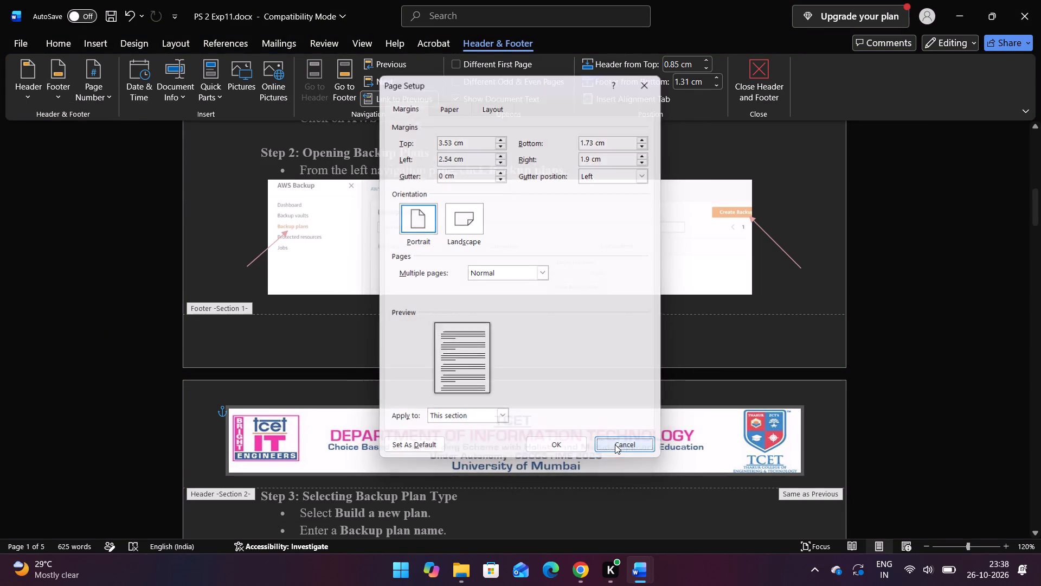
pyautogui.click(812, 257)
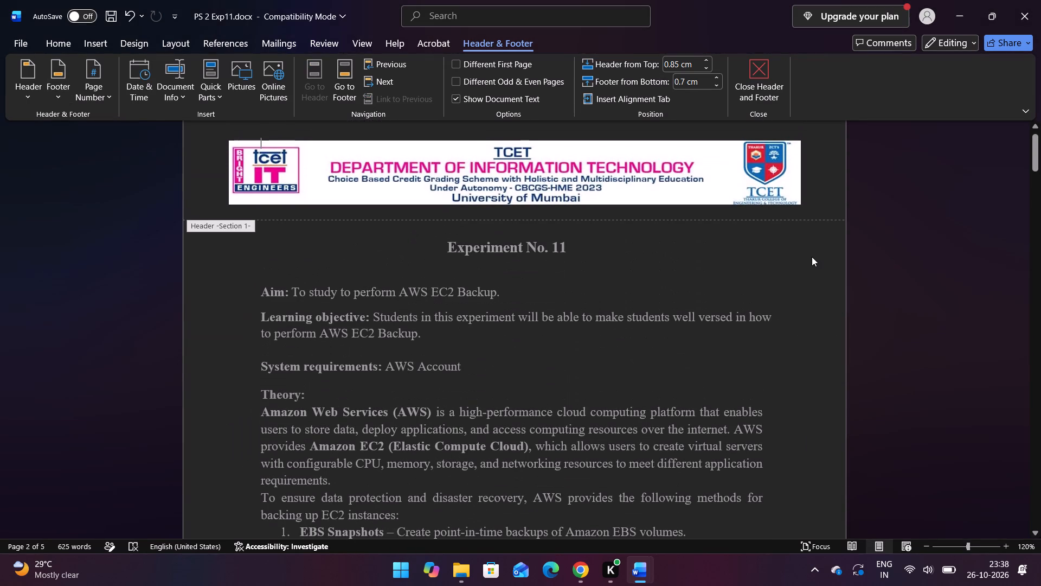
pyautogui.click(819, 268)
pyautogui.doubleClick(819, 268)
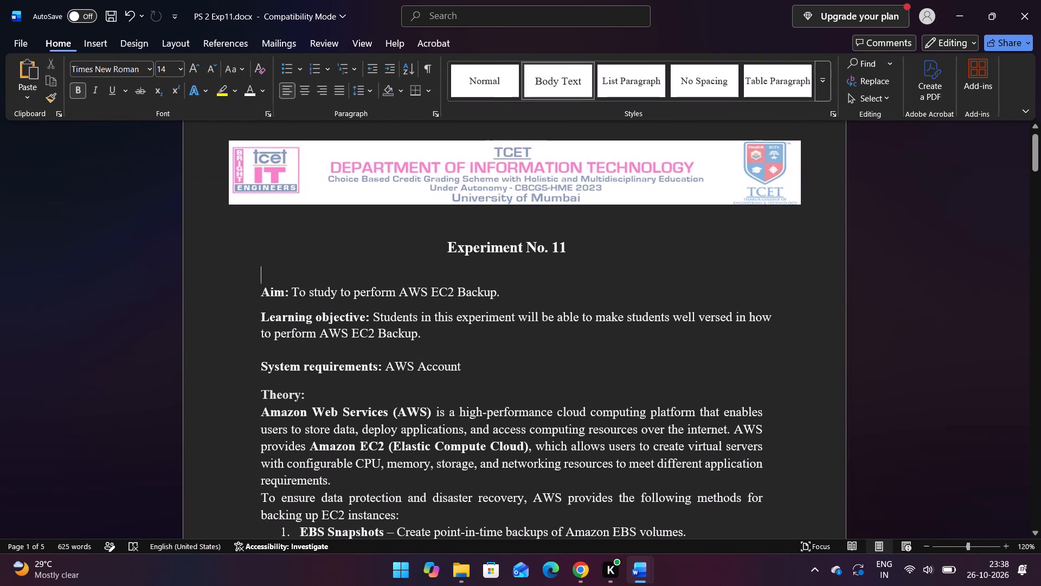
# Open the empty page 1 footer and insert a Plain Number 2 page number at the bottom of the page.
pyautogui.scroll(-5, 686, 374)
pyautogui.scroll(2, 686, 374)
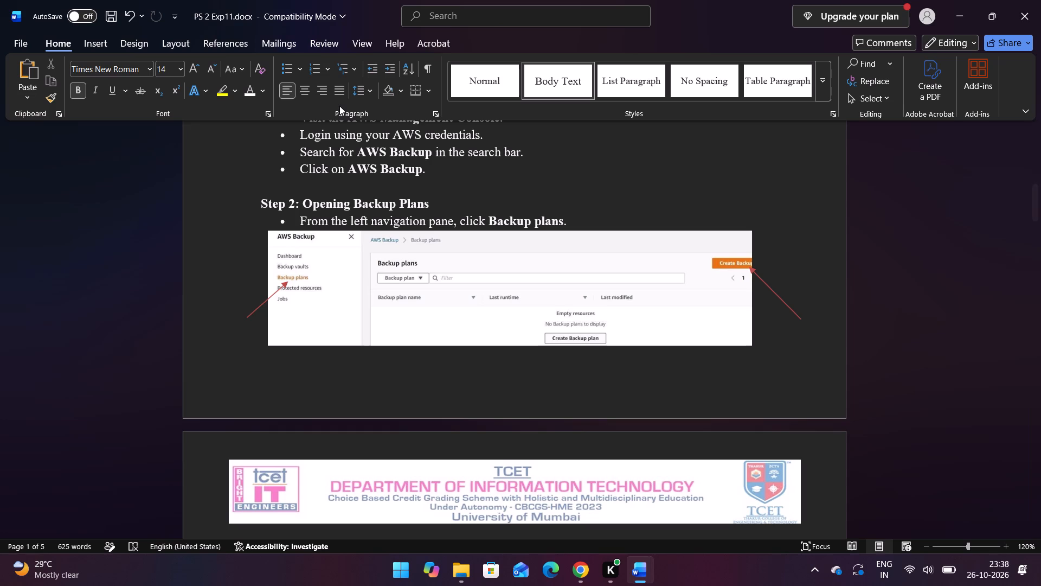
pyautogui.doubleClick(286, 386)
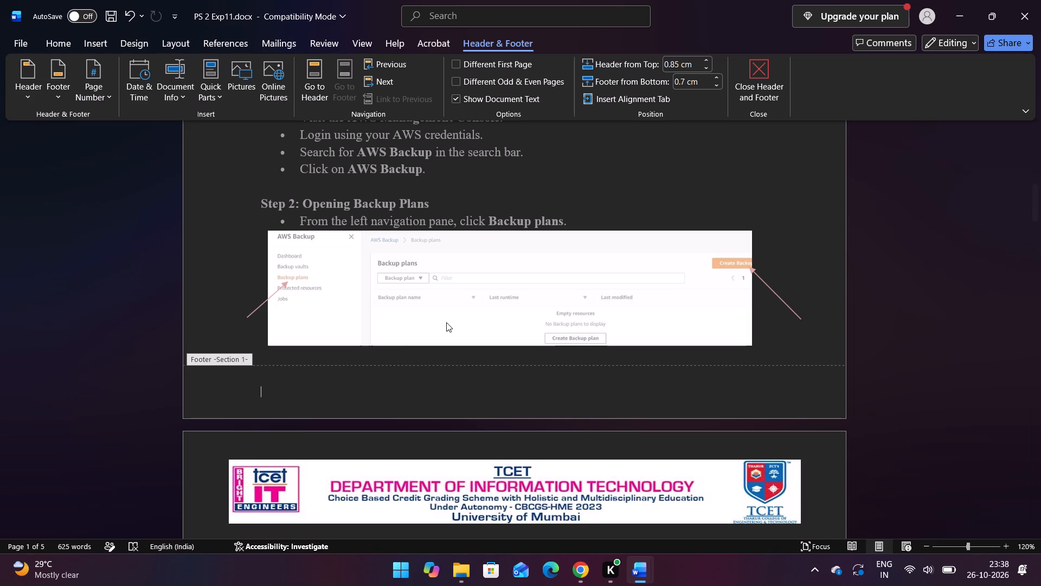
pyautogui.click(86, 37)
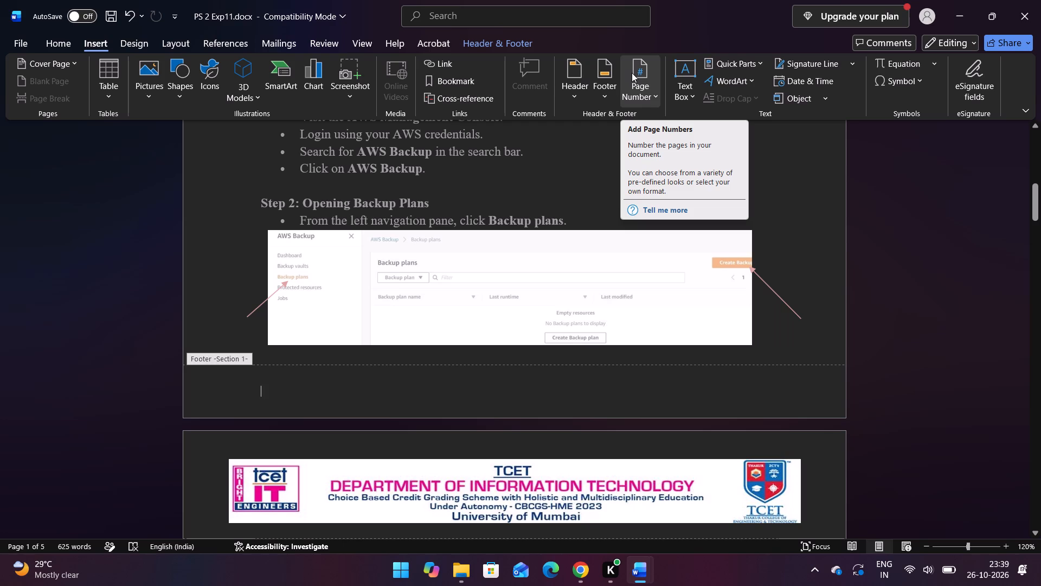
pyautogui.click(632, 73)
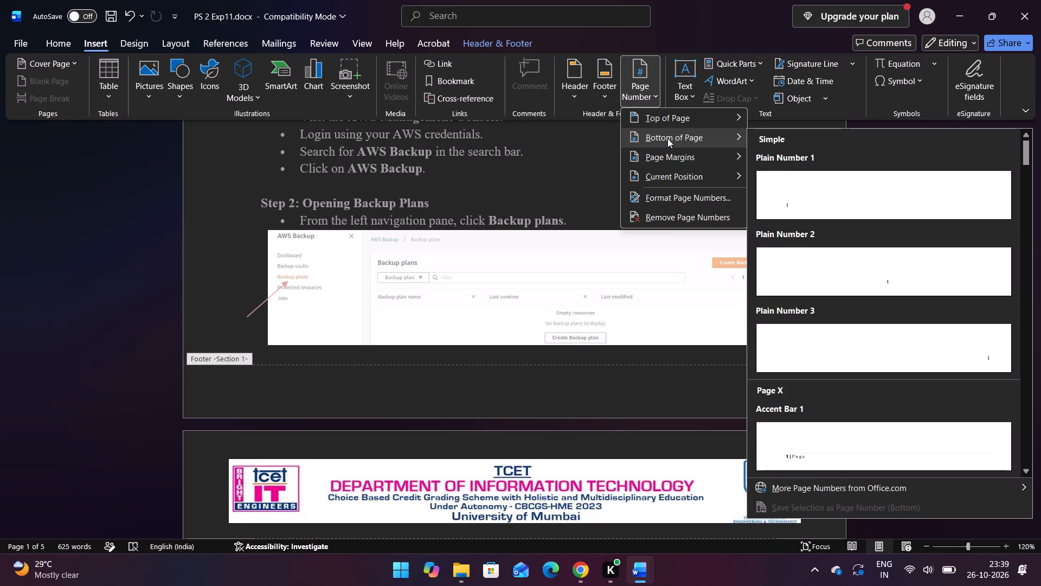
pyautogui.click(965, 276)
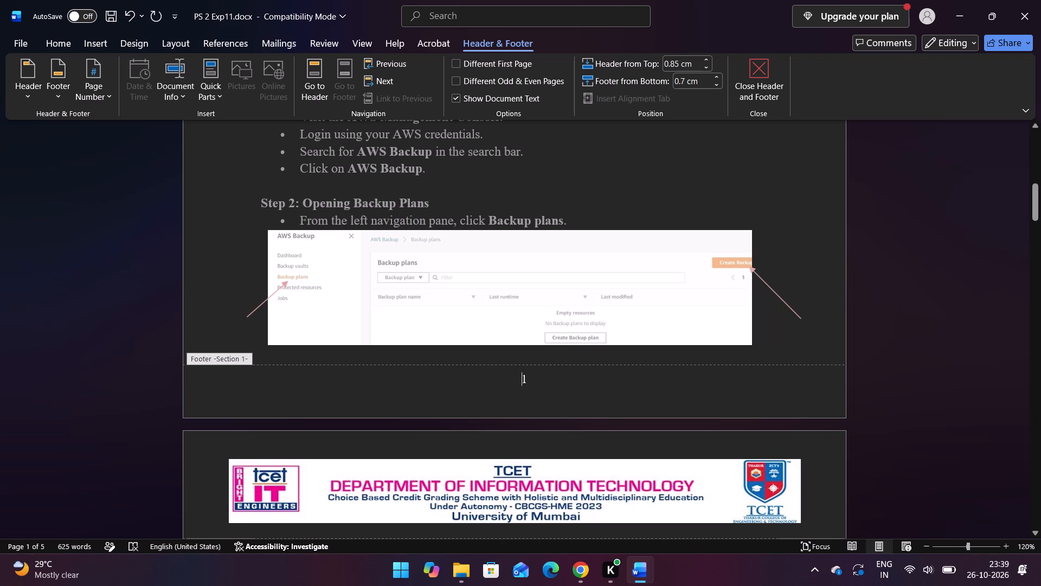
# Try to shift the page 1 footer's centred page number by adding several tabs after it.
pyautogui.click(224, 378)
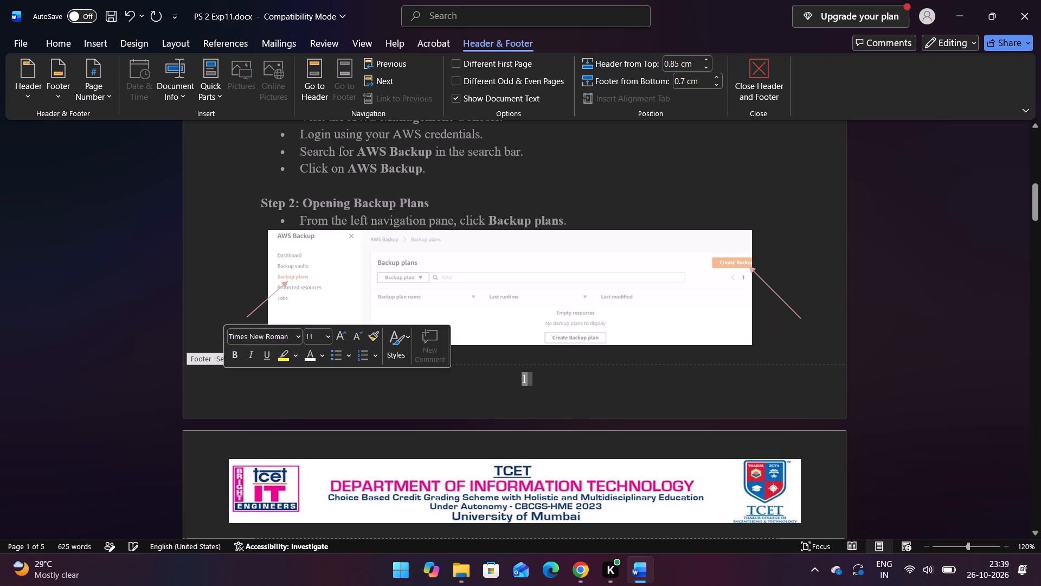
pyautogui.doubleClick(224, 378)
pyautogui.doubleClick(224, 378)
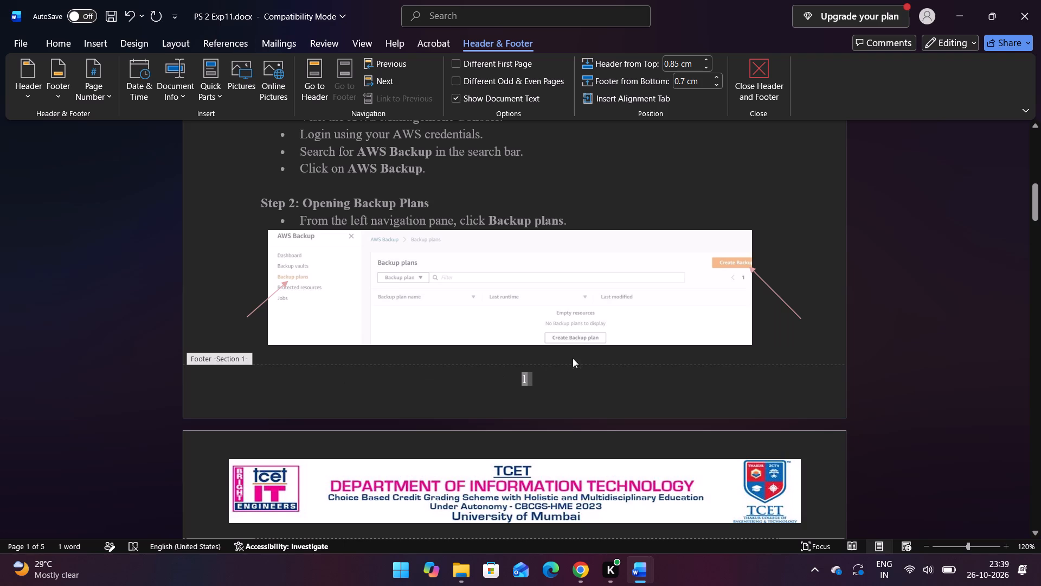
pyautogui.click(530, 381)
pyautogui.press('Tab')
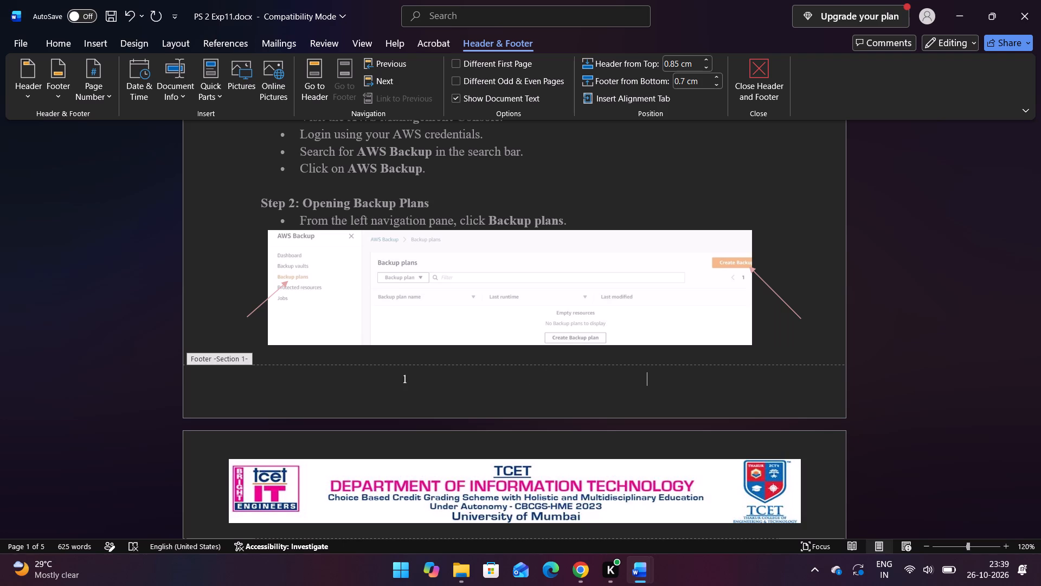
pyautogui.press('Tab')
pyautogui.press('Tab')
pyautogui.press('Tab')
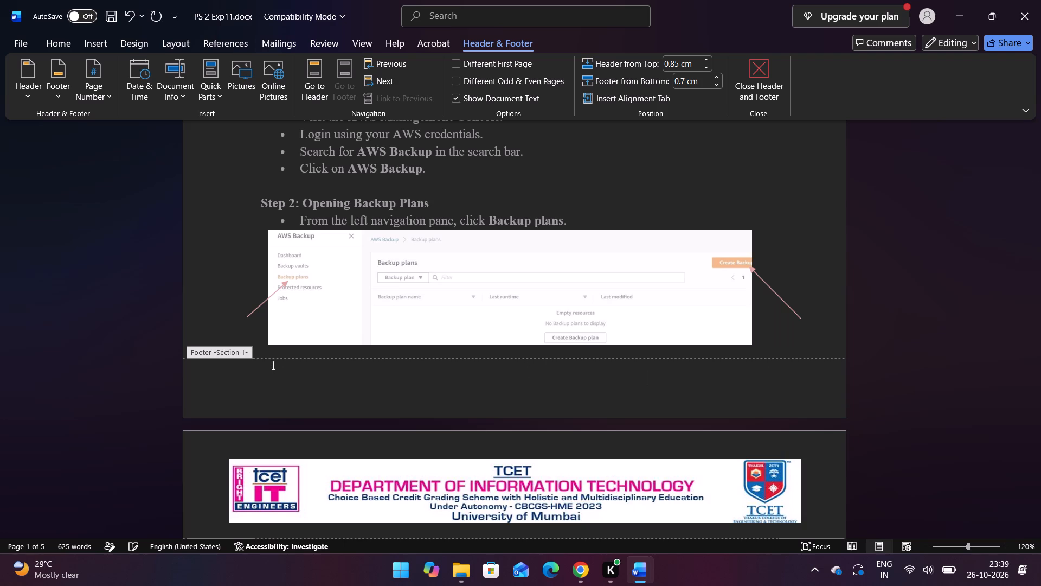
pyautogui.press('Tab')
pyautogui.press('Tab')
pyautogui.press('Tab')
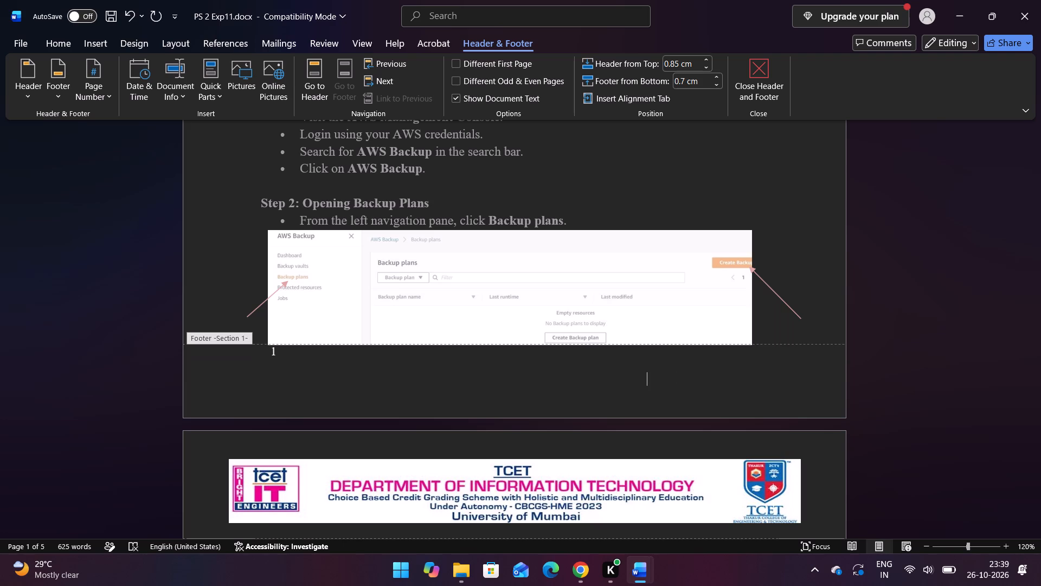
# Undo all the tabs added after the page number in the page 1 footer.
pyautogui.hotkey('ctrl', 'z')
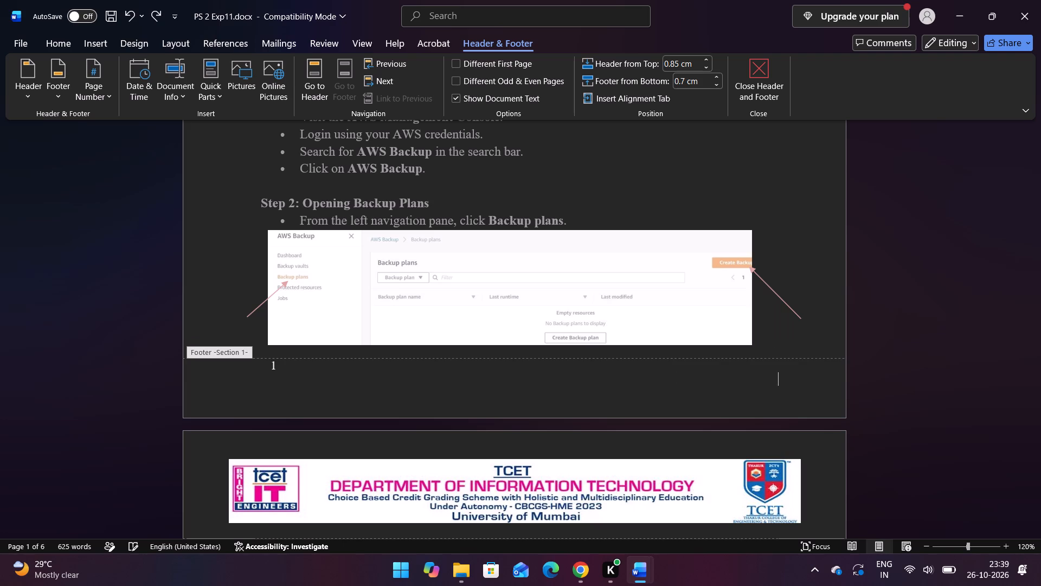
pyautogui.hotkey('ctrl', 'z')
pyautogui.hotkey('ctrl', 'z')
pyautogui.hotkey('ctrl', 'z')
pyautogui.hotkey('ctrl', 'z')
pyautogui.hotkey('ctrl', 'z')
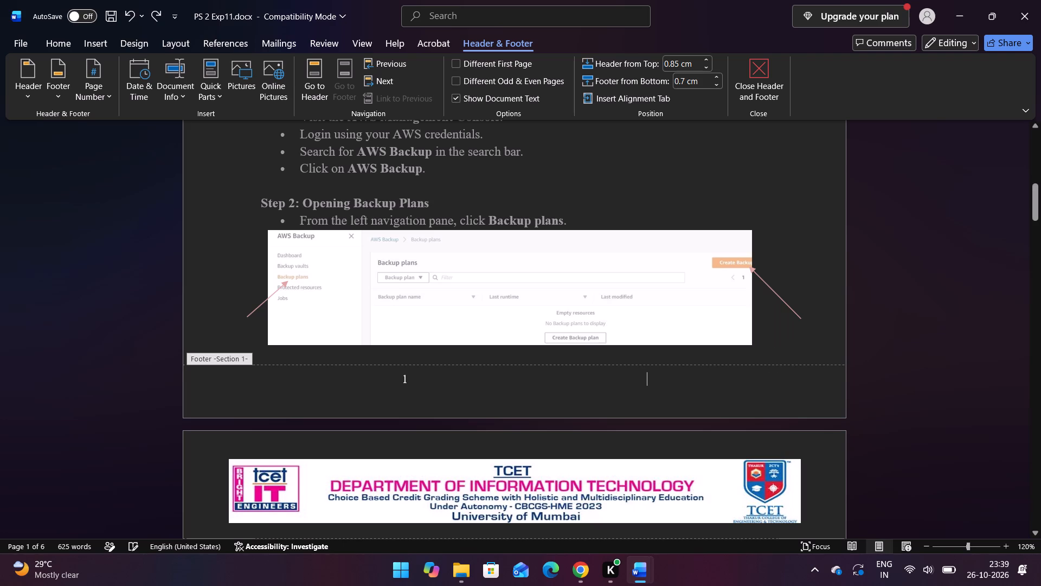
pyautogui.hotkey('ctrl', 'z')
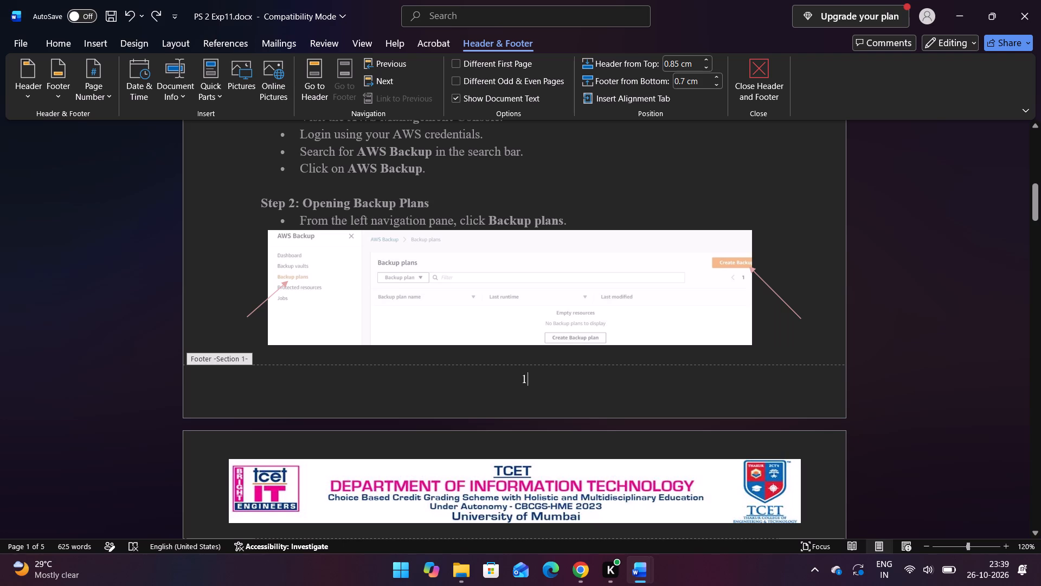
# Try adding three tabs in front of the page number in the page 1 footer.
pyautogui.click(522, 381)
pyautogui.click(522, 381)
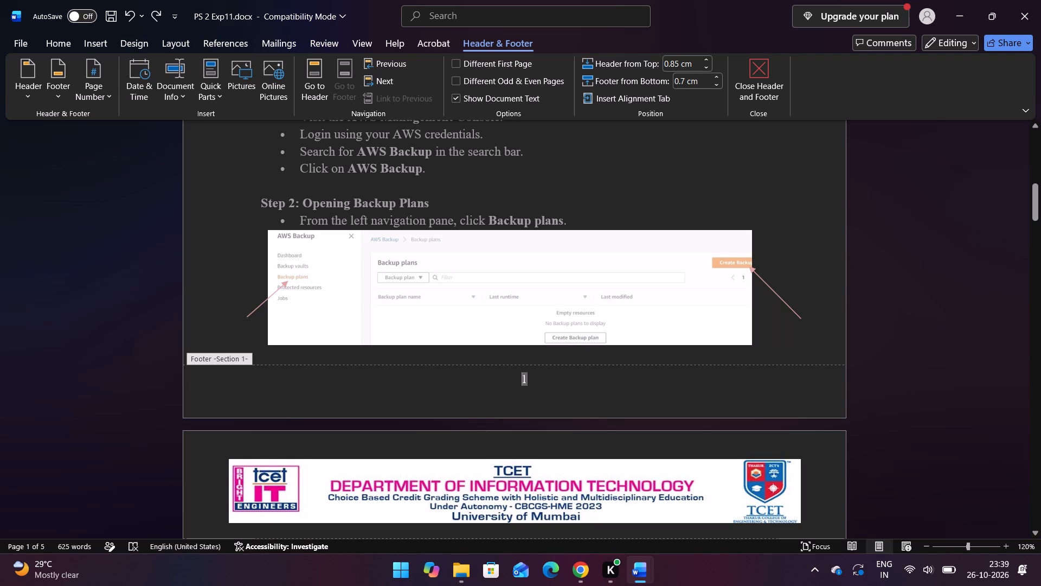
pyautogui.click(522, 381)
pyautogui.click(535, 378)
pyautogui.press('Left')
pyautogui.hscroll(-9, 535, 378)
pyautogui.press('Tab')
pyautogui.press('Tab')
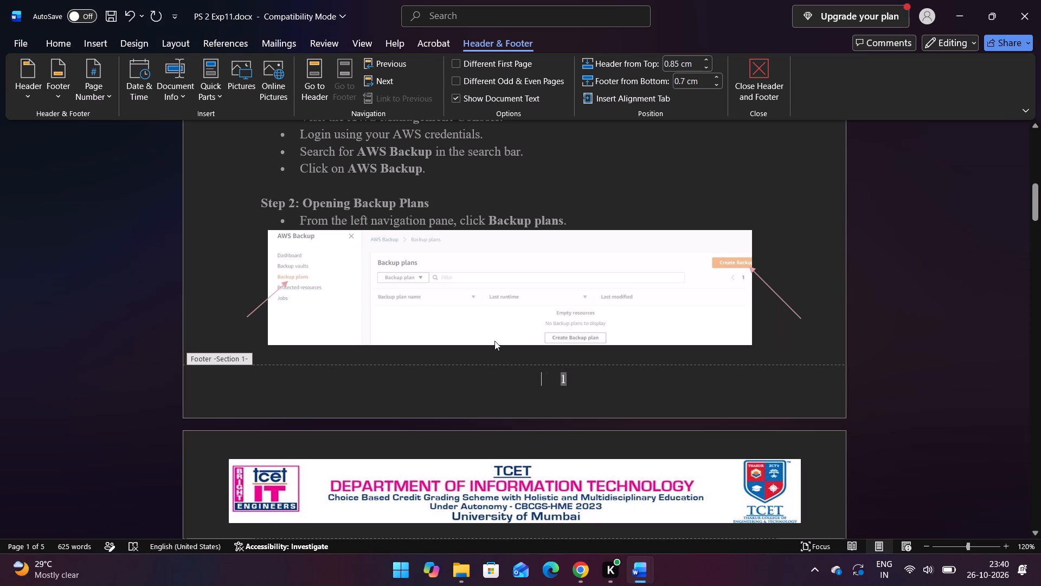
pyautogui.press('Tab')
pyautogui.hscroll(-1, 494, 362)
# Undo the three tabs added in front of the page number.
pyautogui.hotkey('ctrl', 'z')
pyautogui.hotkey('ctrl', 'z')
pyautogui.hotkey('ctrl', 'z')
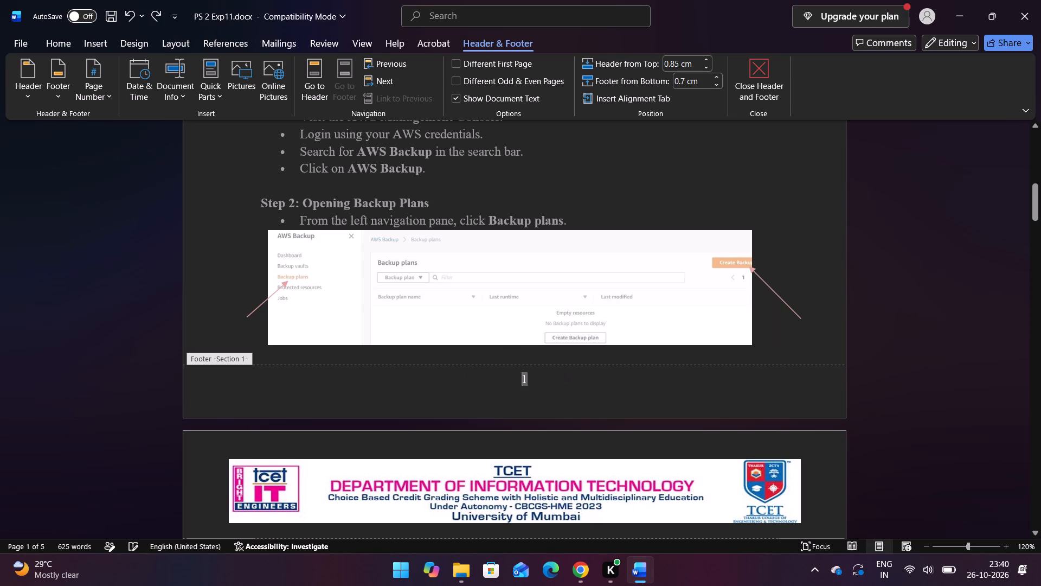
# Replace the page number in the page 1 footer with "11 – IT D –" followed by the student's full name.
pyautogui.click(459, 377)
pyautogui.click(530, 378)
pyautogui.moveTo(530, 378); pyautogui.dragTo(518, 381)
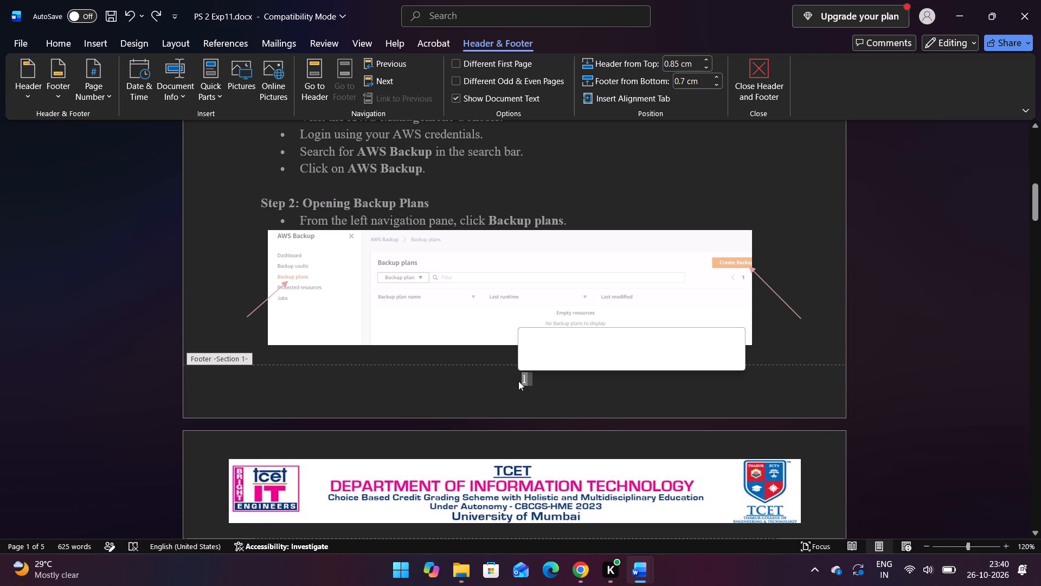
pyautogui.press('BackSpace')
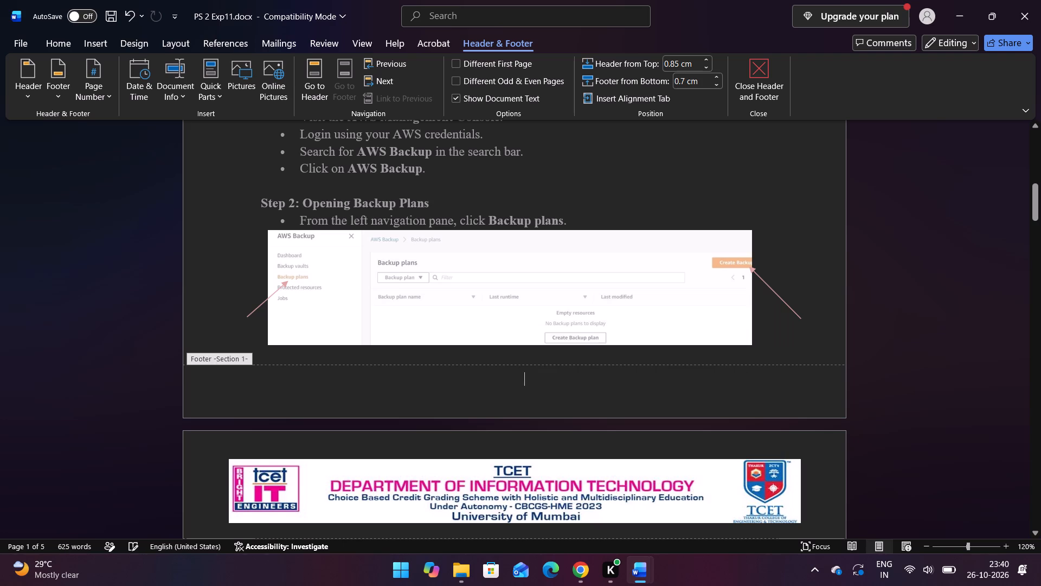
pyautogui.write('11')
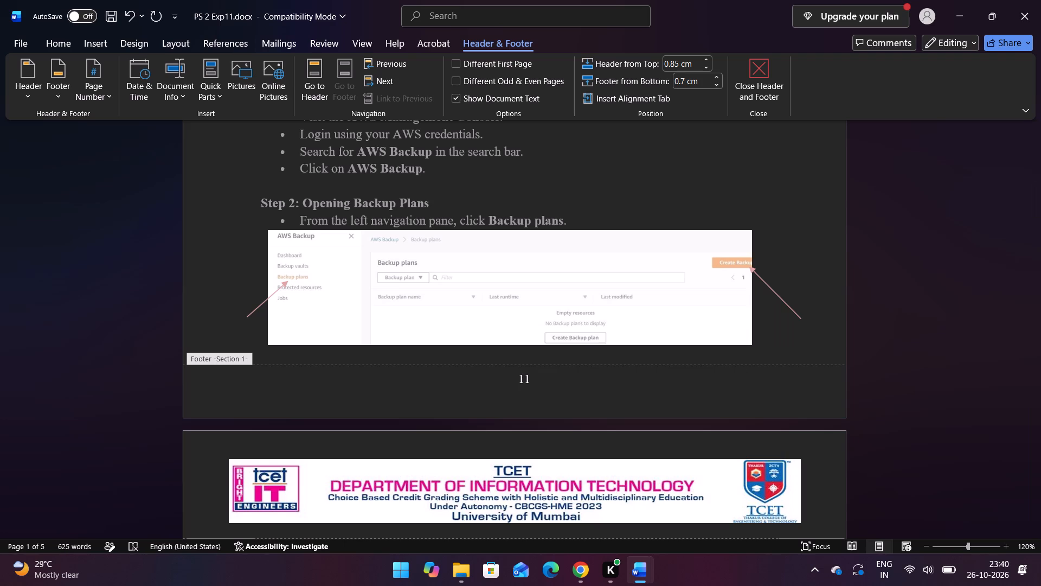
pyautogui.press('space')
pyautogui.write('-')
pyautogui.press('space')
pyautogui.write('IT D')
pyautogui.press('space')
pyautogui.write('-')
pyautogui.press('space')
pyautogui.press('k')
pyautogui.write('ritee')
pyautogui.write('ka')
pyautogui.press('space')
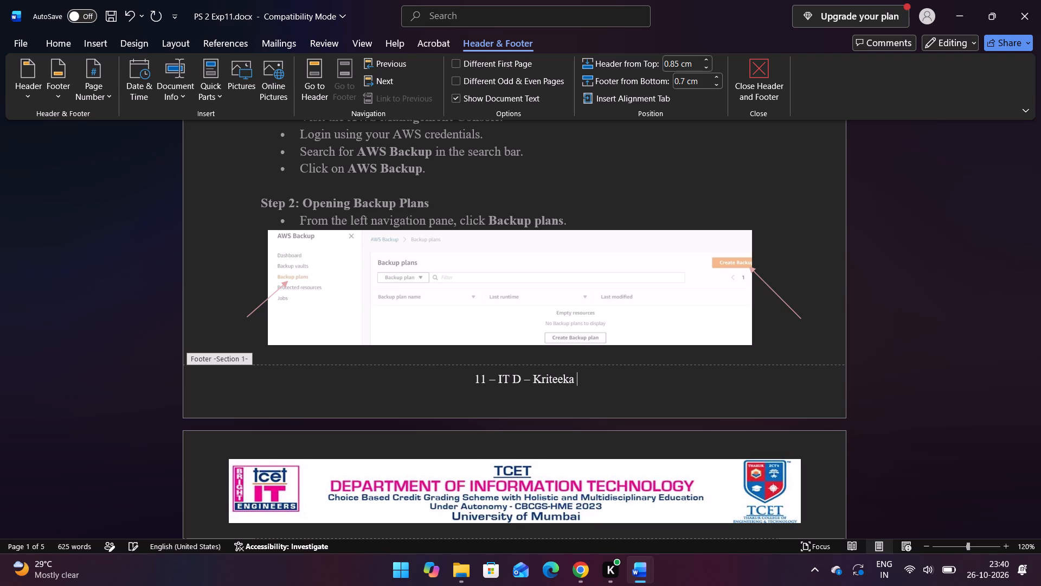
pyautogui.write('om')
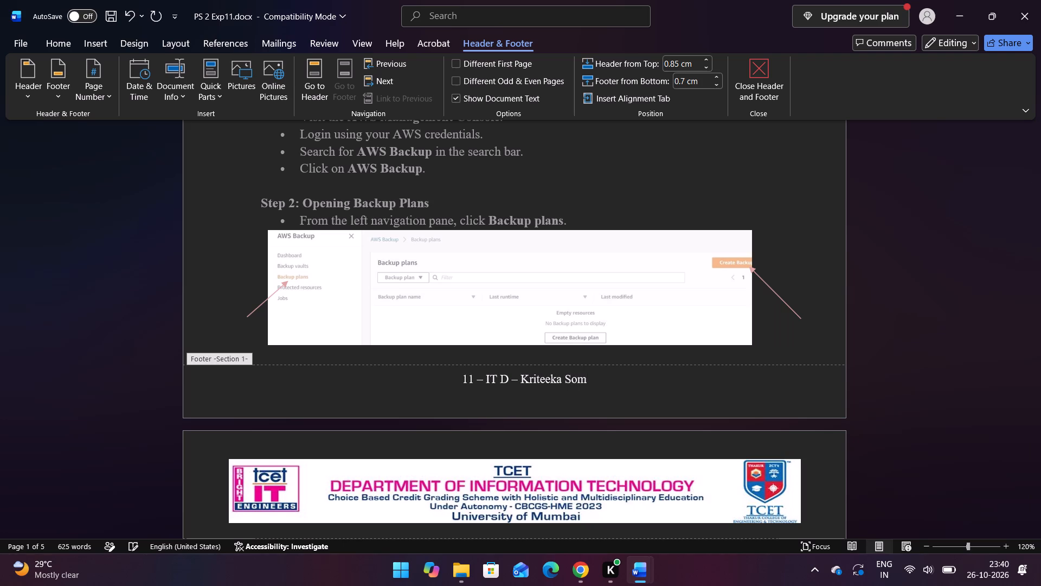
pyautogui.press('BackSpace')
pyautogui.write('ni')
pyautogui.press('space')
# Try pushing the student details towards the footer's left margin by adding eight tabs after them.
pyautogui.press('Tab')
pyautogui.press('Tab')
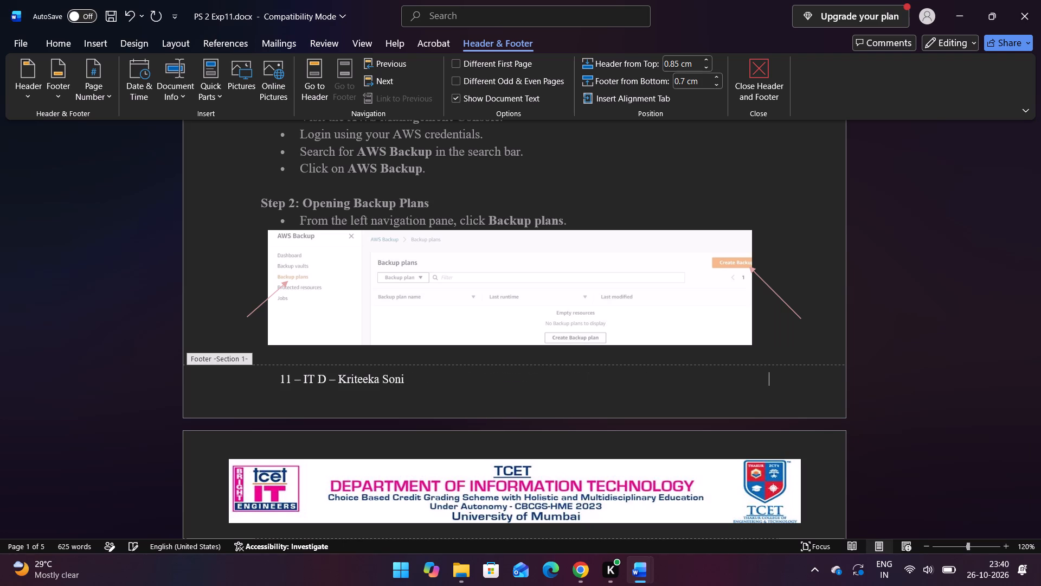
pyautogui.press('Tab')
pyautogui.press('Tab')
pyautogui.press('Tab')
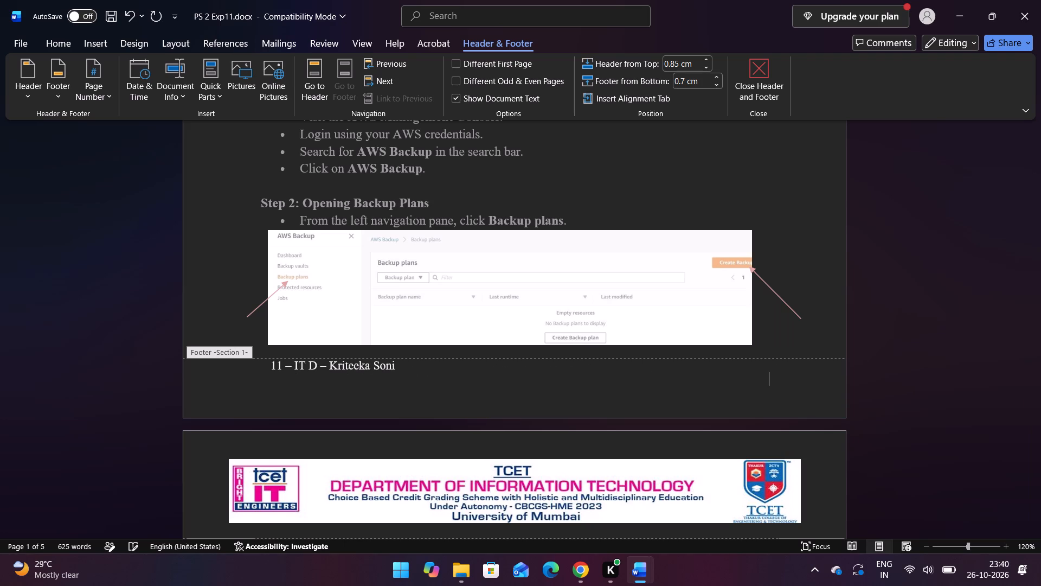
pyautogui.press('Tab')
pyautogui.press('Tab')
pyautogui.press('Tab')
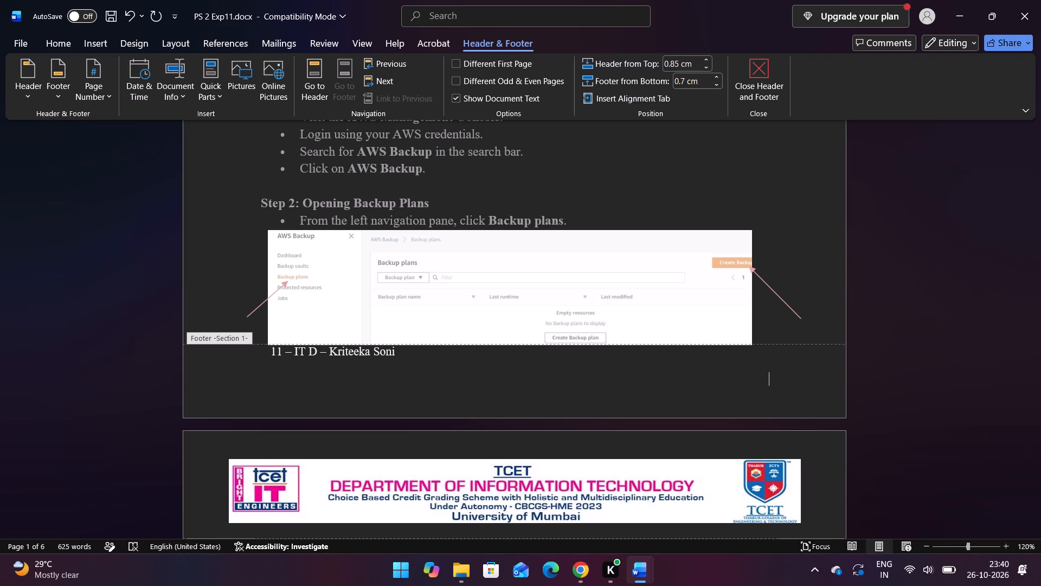
# Undo the footer changes back to the three-column footer with "[Type here]" placeholders, keeping "11 – IT D –" and the student's first name in the left column.
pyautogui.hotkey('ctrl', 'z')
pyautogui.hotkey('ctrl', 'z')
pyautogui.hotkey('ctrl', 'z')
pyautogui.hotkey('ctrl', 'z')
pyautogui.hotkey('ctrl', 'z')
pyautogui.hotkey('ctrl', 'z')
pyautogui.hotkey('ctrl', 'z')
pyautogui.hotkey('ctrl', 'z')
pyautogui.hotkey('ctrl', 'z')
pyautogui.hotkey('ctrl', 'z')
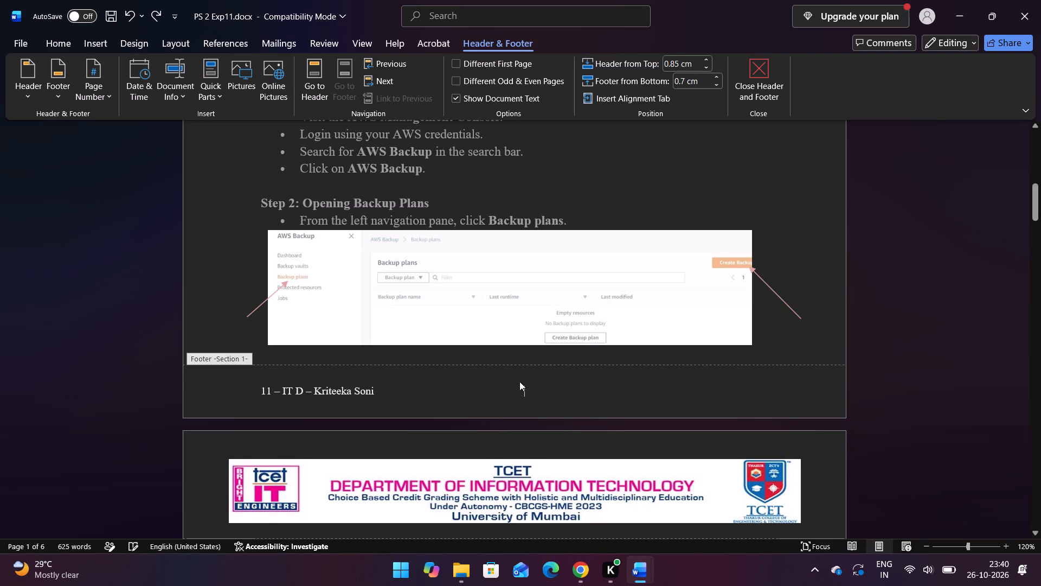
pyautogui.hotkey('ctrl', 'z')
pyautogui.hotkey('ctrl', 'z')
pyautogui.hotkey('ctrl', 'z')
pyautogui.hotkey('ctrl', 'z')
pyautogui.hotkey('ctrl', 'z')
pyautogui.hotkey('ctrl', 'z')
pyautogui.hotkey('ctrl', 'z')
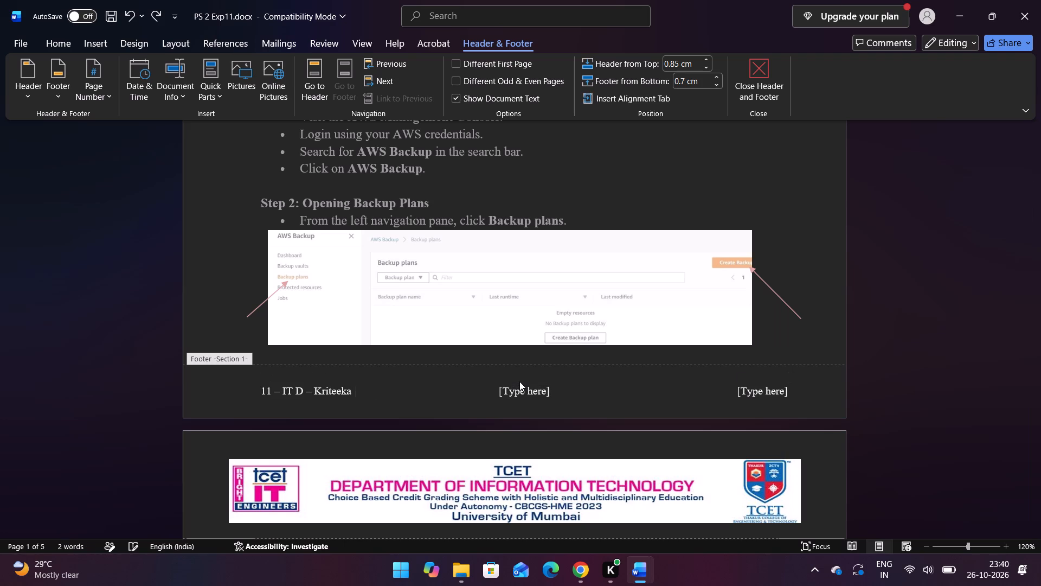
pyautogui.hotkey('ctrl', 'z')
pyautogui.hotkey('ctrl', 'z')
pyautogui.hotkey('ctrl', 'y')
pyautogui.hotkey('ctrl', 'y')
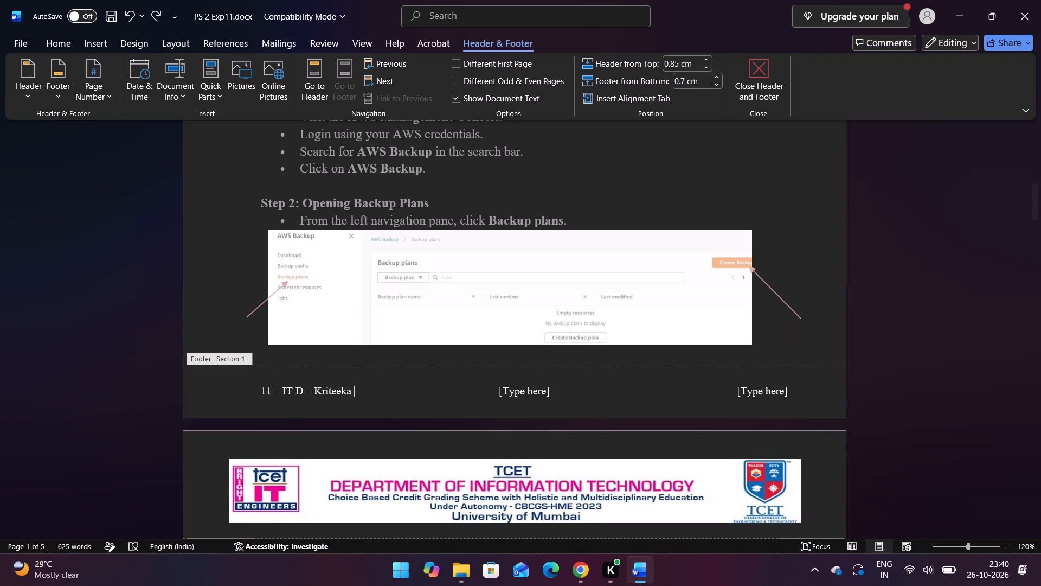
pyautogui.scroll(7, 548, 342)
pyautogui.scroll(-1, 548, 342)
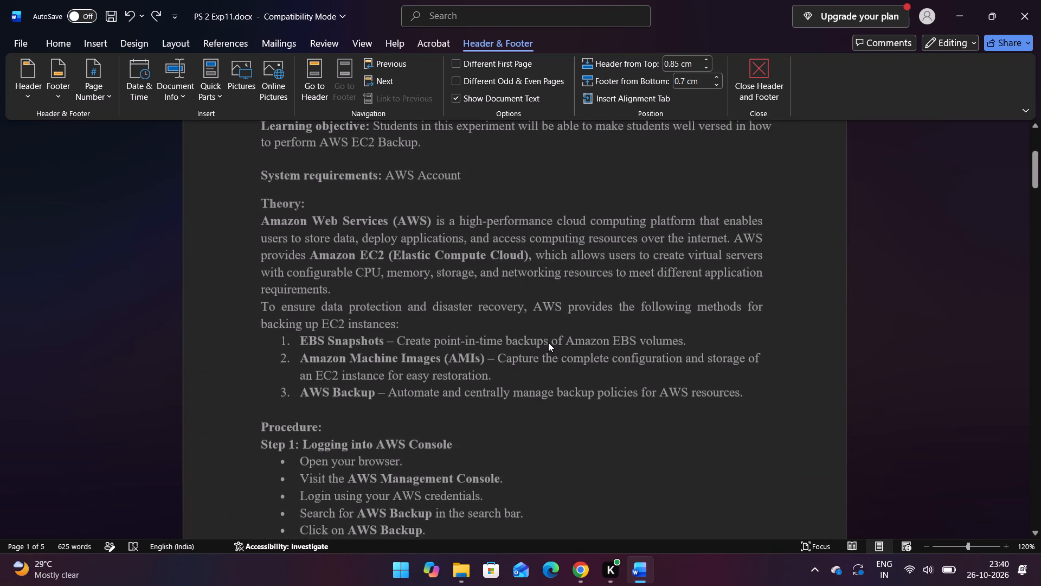
# Leave footer editing in PS 2 Exp11.docx and return to the body text on page 1.
pyautogui.click(548, 342)
pyautogui.doubleClick(548, 342)
pyautogui.rightClick(548, 342)
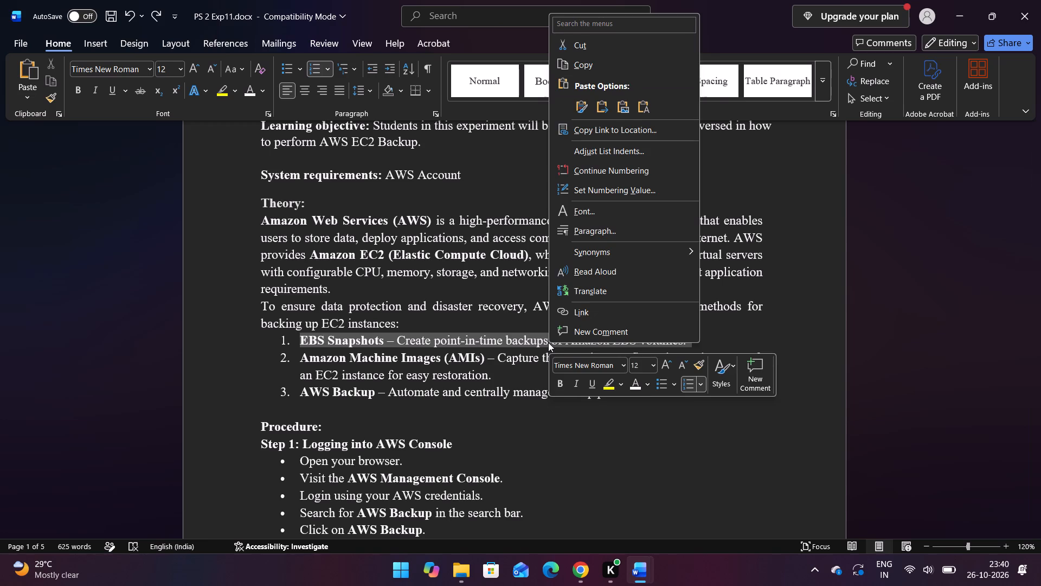
pyautogui.click(548, 342)
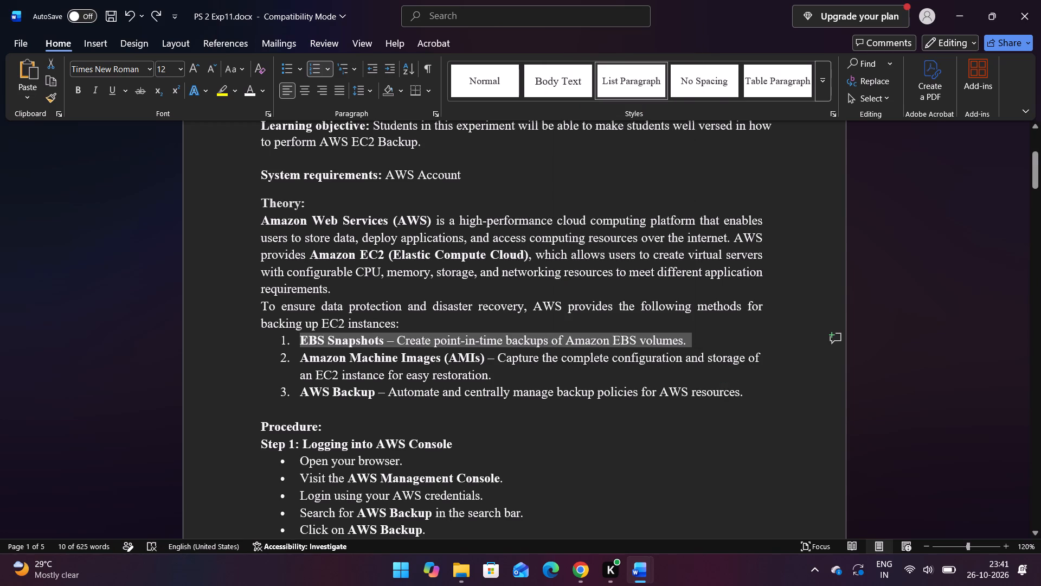
pyautogui.click(570, 393)
pyautogui.scroll(1, 570, 393)
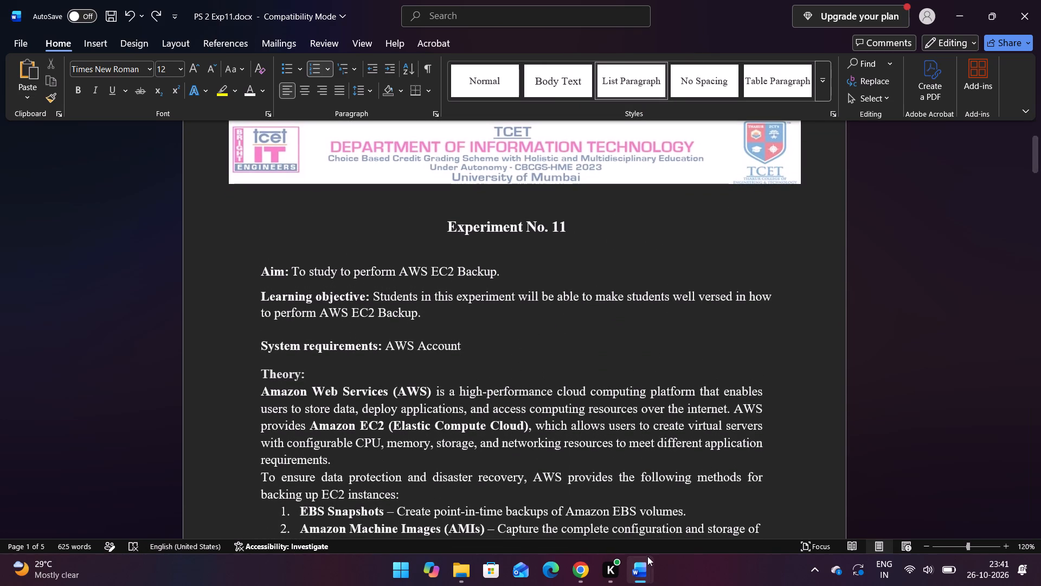
# Switch to PS10.docx, leave its footer and change the number in the experiment heading to 10.
pyautogui.click(678, 519)
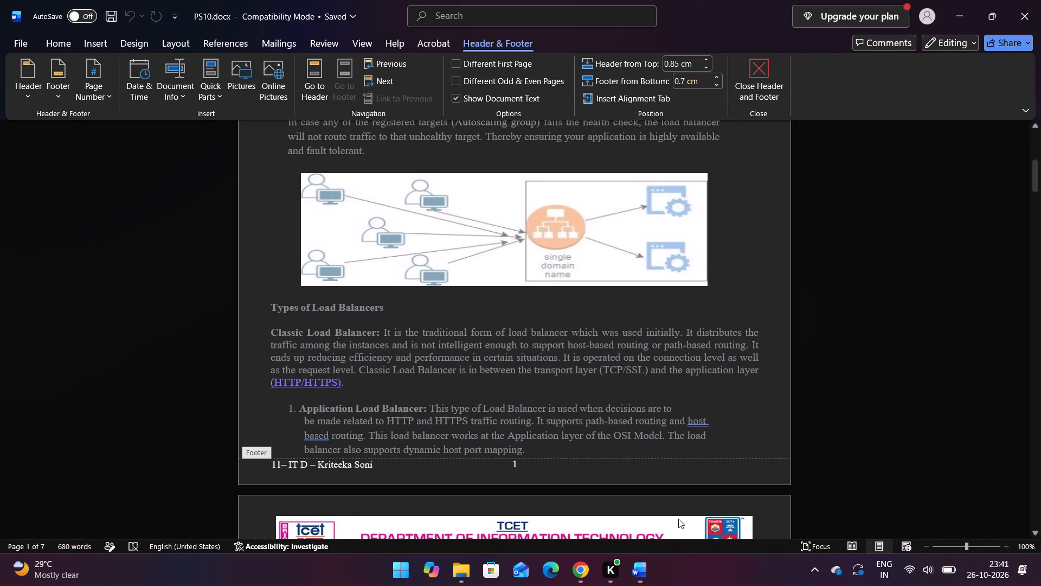
pyautogui.doubleClick(648, 409)
pyautogui.scroll(1, 648, 409)
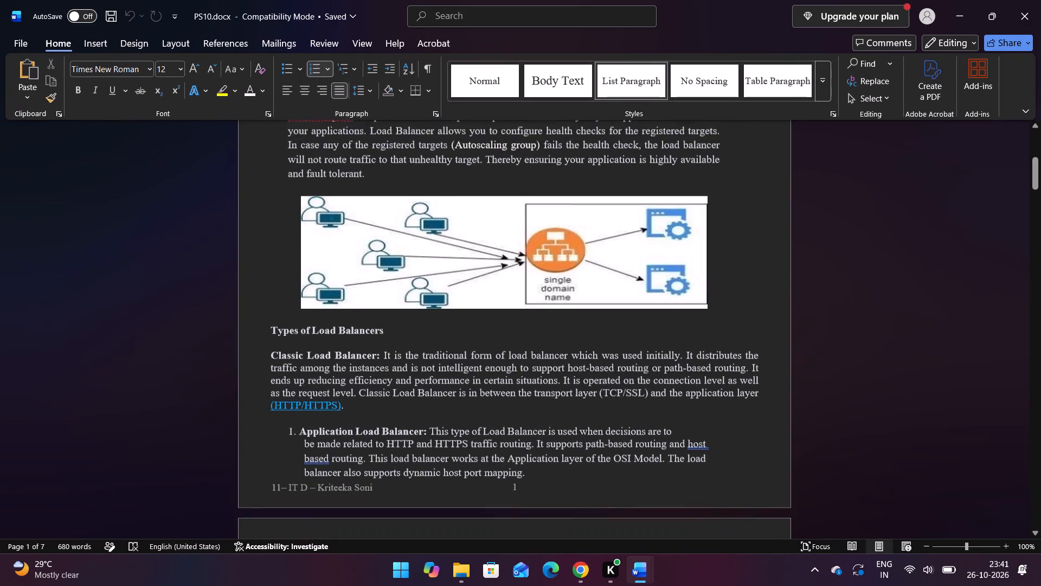
pyautogui.scroll(2, 648, 409)
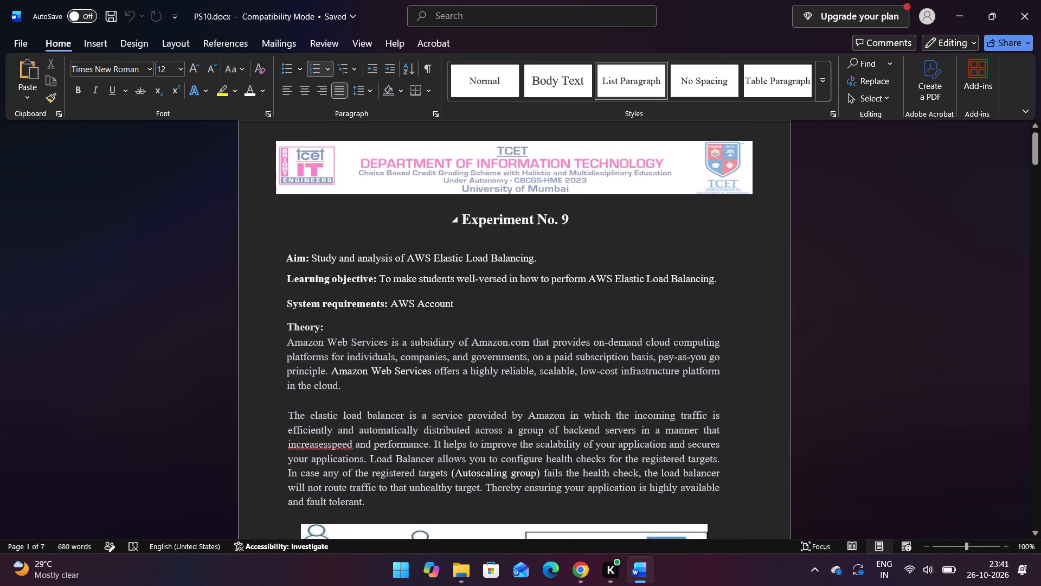
pyautogui.click(574, 216)
pyautogui.press('BackSpace')
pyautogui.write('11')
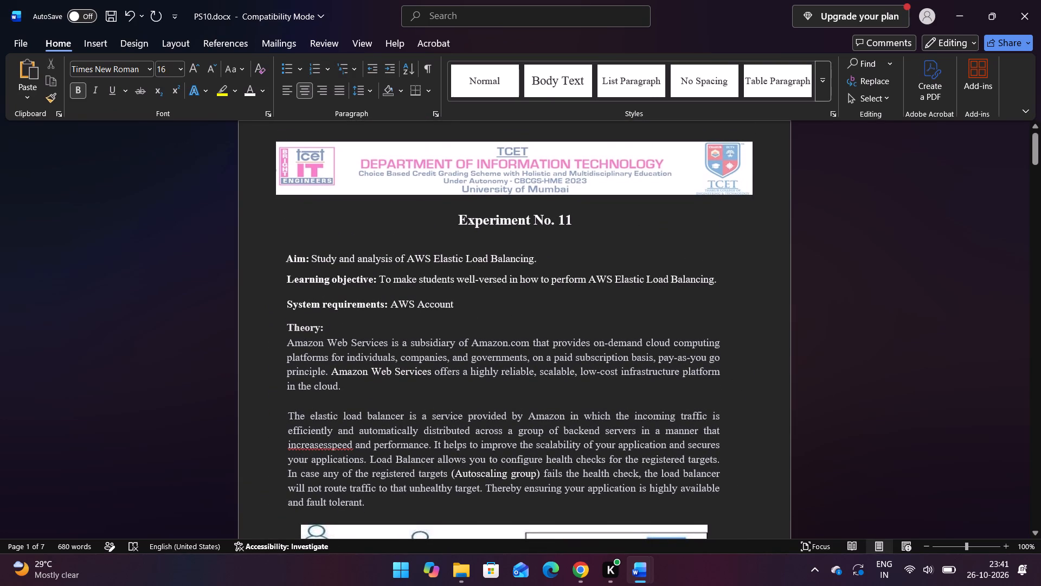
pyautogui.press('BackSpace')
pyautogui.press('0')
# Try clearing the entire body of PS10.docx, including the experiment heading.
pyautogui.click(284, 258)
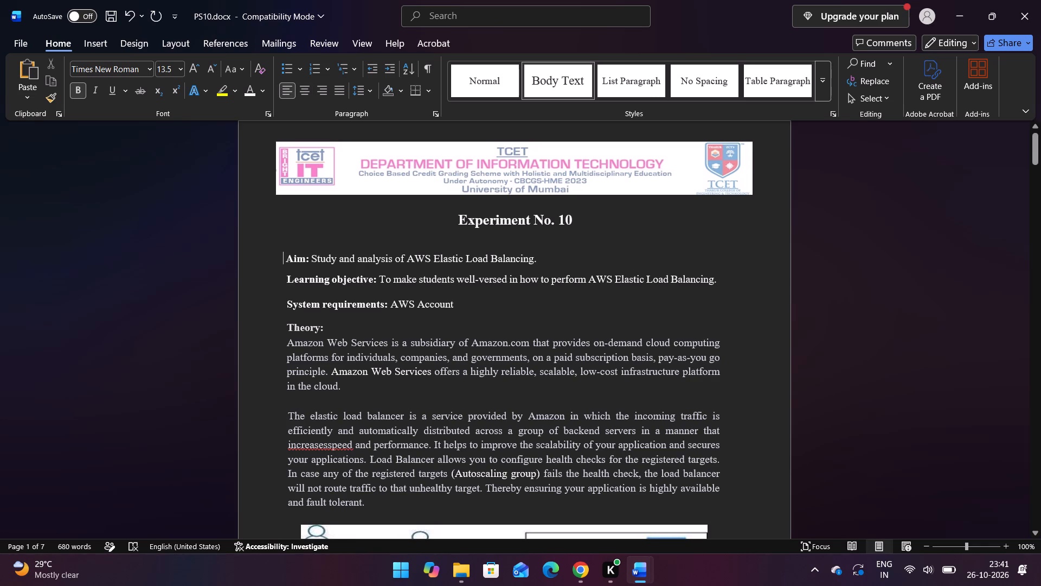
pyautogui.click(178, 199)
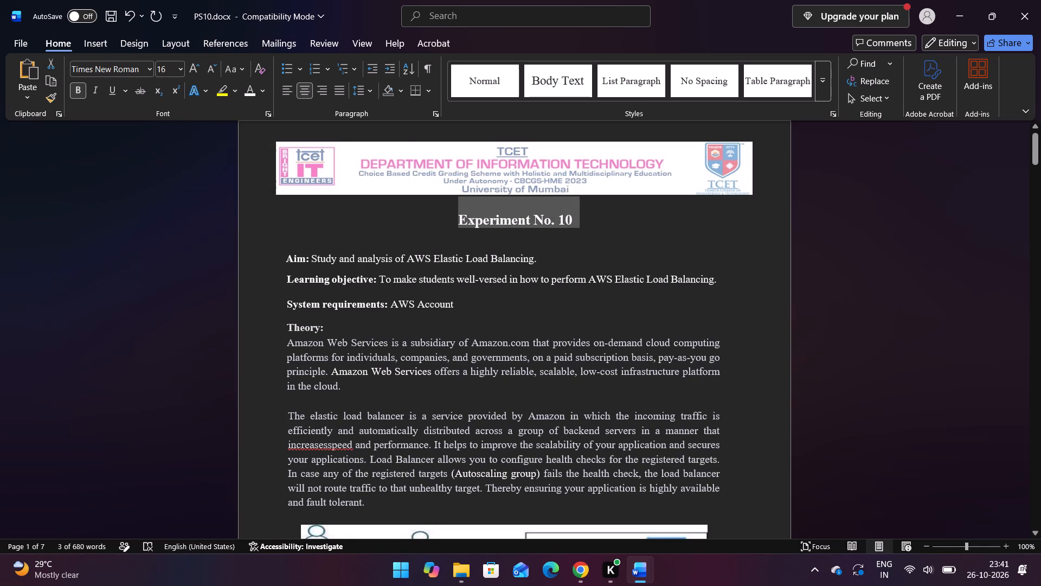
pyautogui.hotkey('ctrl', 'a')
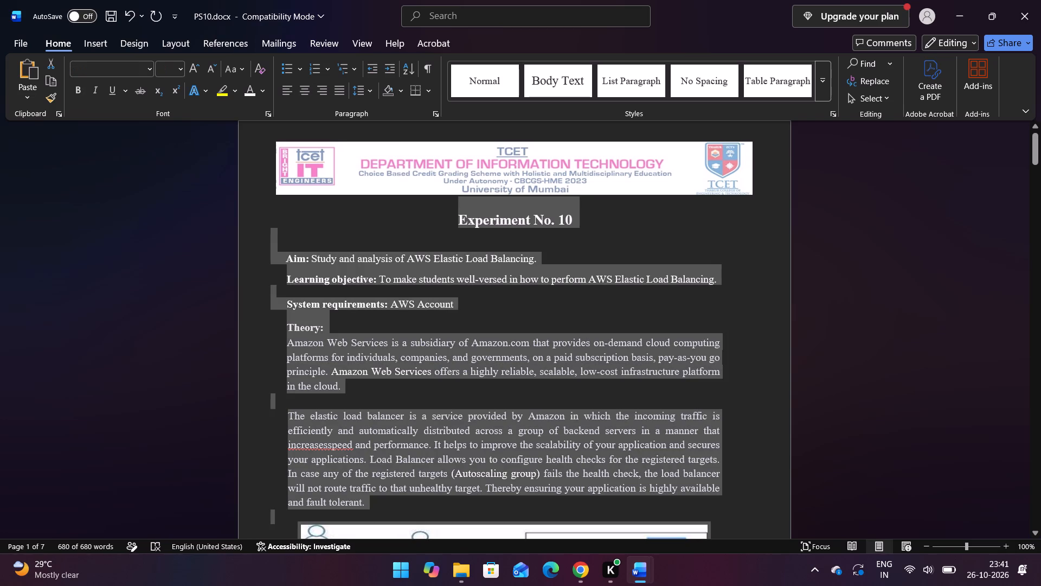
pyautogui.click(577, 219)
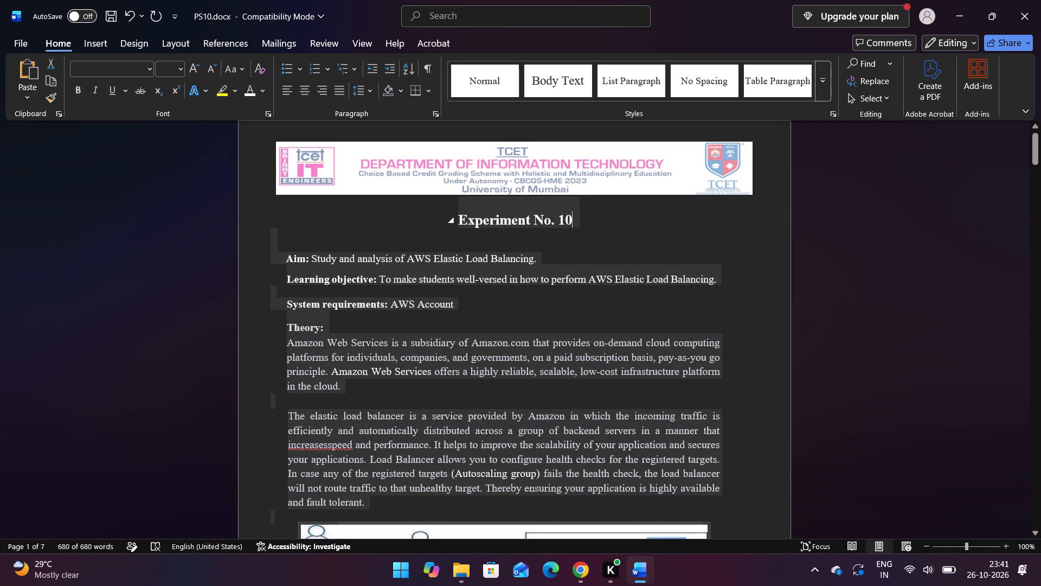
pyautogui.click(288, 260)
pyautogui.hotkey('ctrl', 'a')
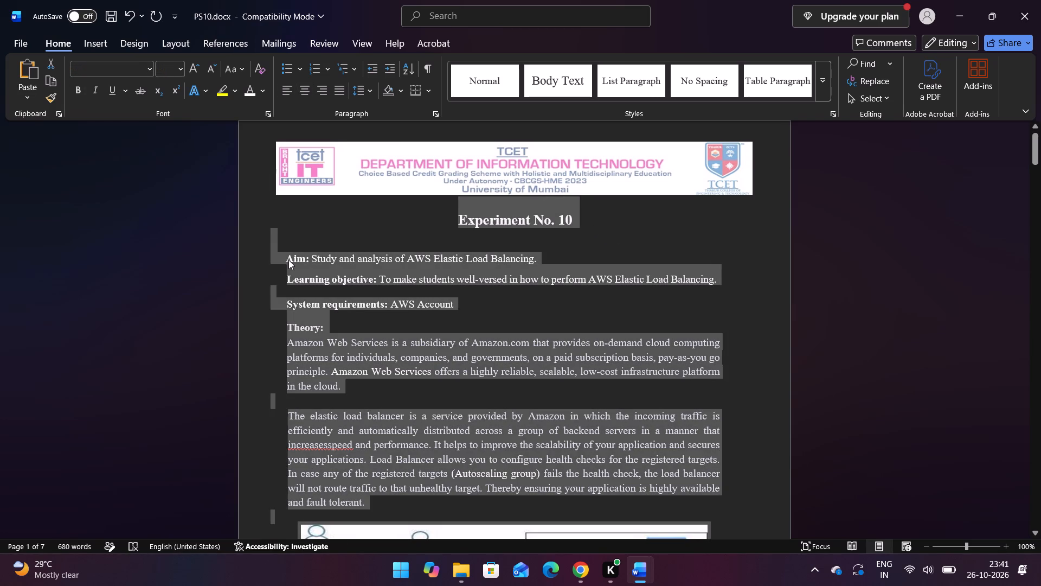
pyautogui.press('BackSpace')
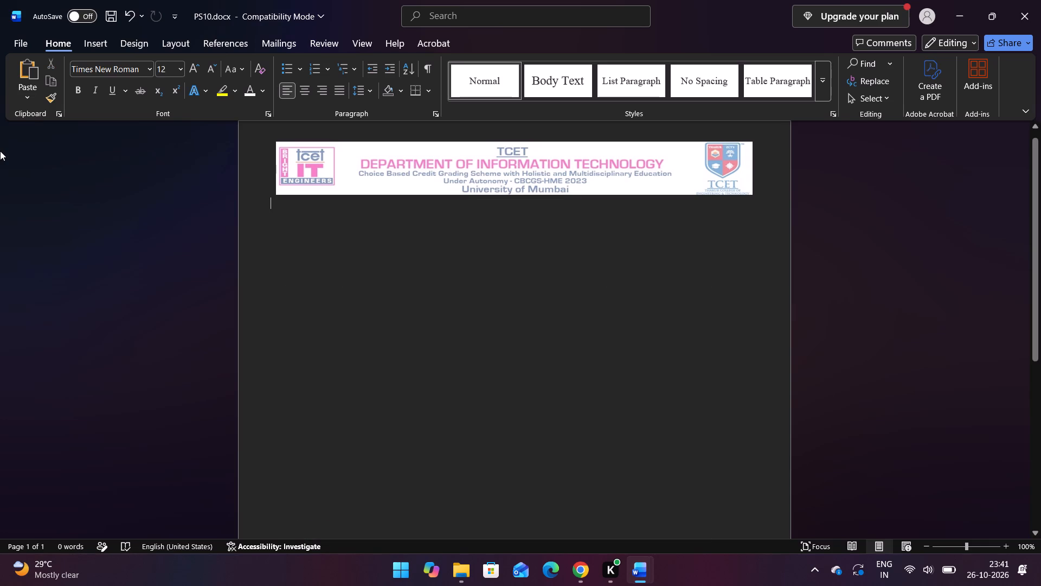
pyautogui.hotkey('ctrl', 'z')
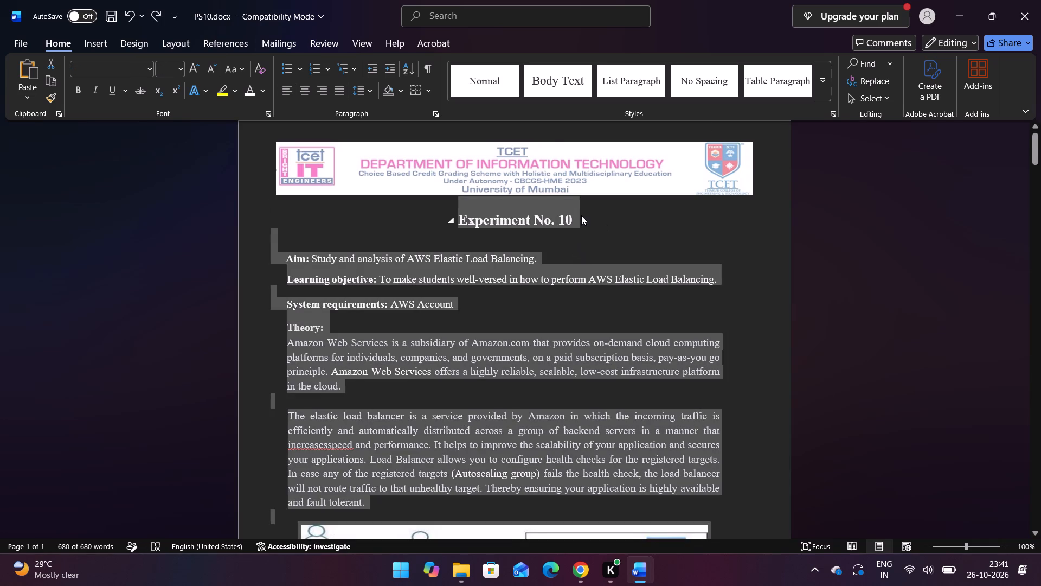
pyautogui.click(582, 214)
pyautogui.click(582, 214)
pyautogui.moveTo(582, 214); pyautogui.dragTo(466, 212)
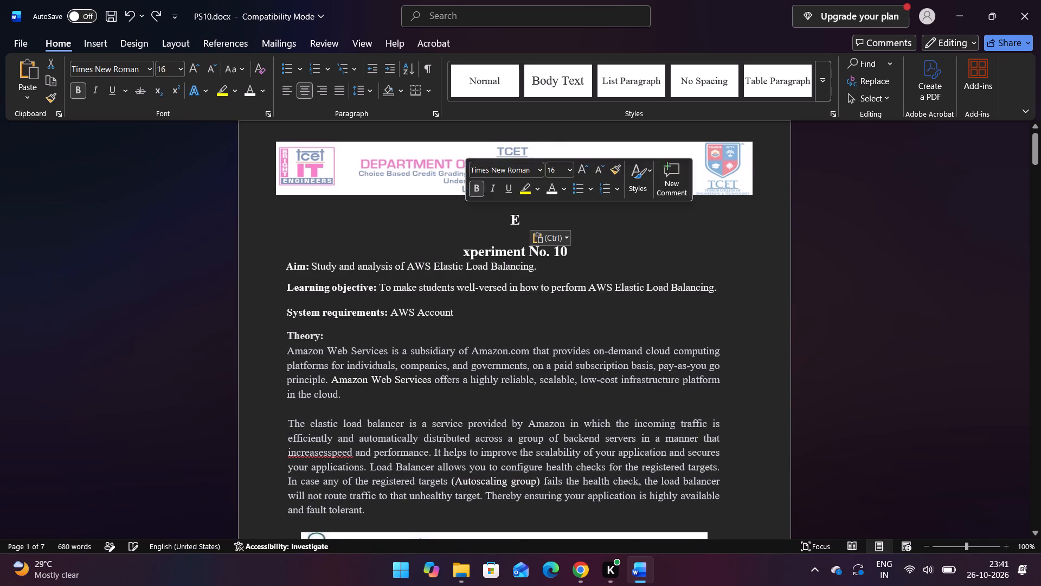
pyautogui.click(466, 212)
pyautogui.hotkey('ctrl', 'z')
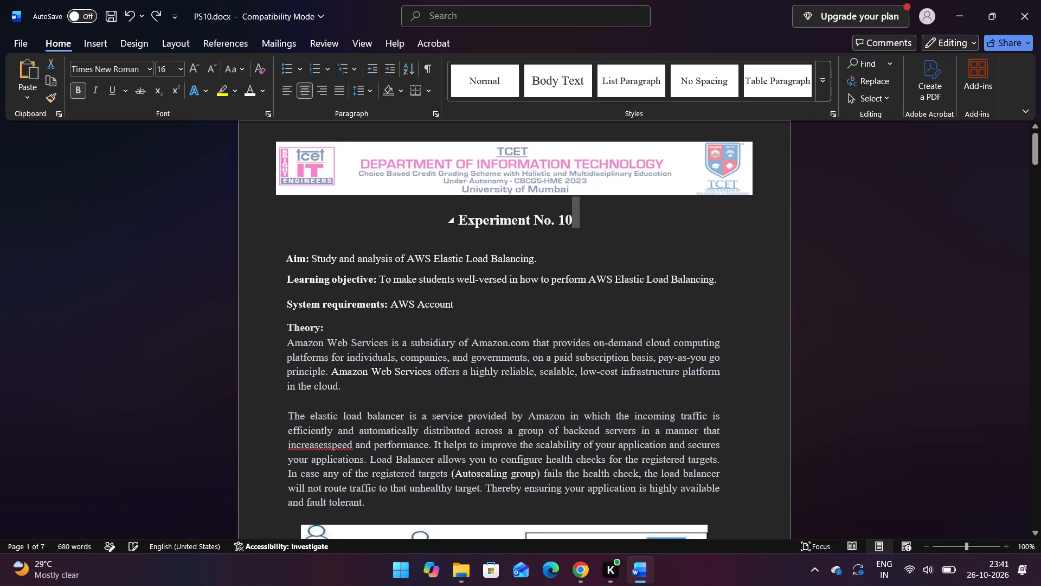
# Copy the "Experiment No. 10" heading, replace the entire body of PS10.docx with it, and add a new line below.
pyautogui.click(567, 222)
pyautogui.moveTo(577, 221); pyautogui.dragTo(491, 216)
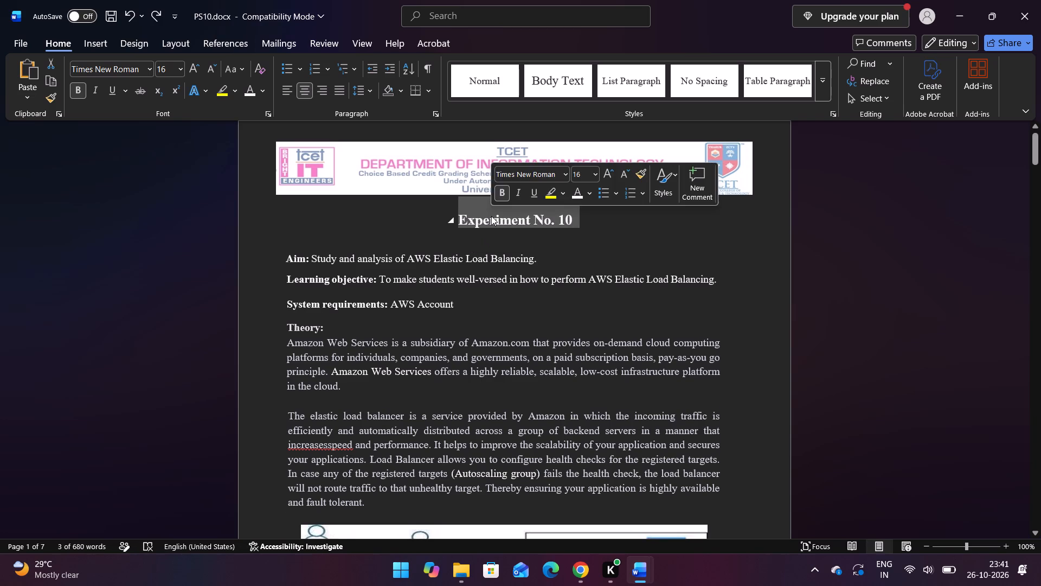
pyautogui.hotkey('ctrl', 'c')
pyautogui.click(491, 216)
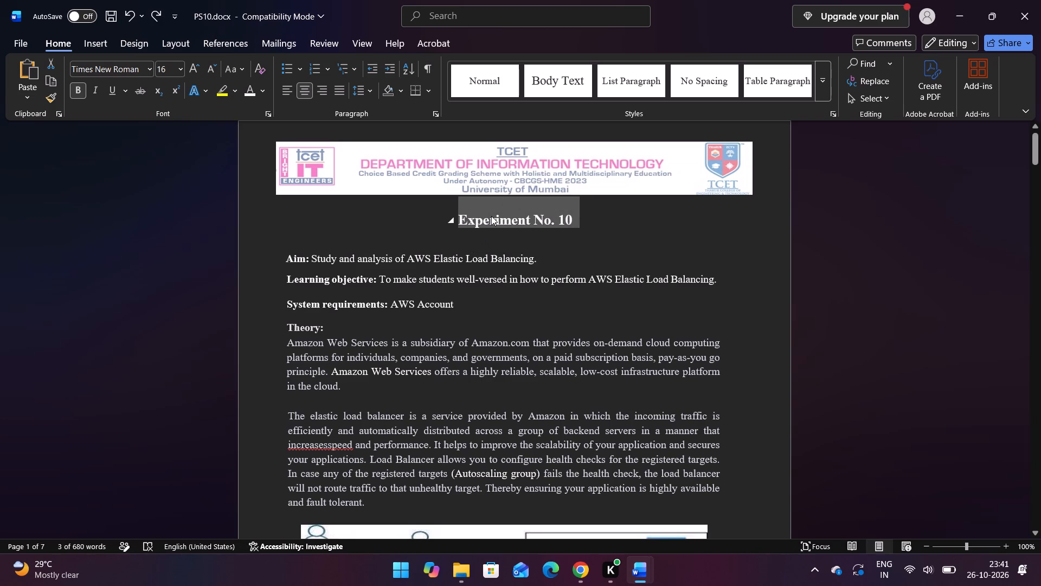
pyautogui.hotkey('ctrl', 'a')
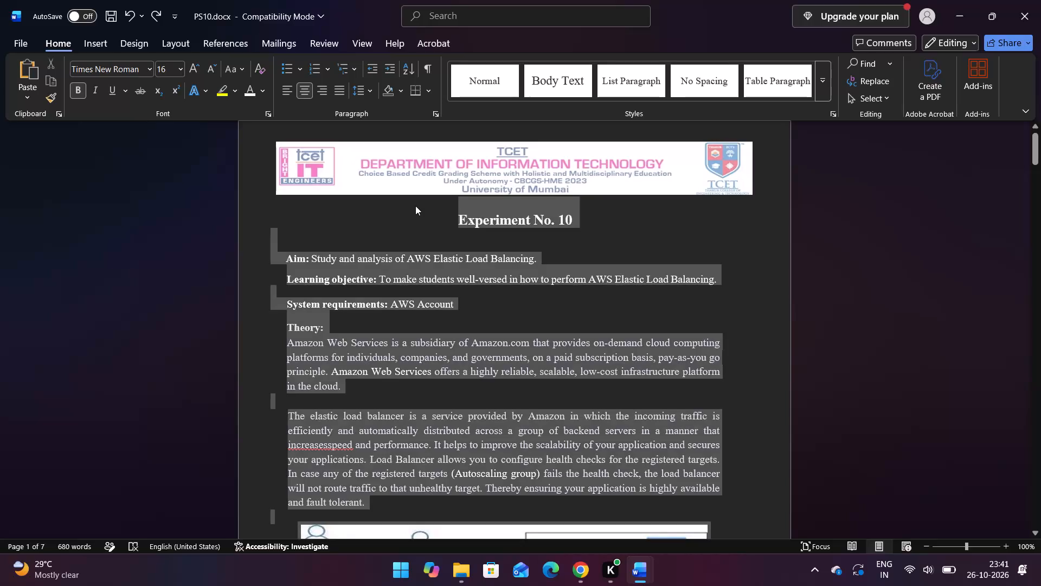
pyautogui.press('BackSpace')
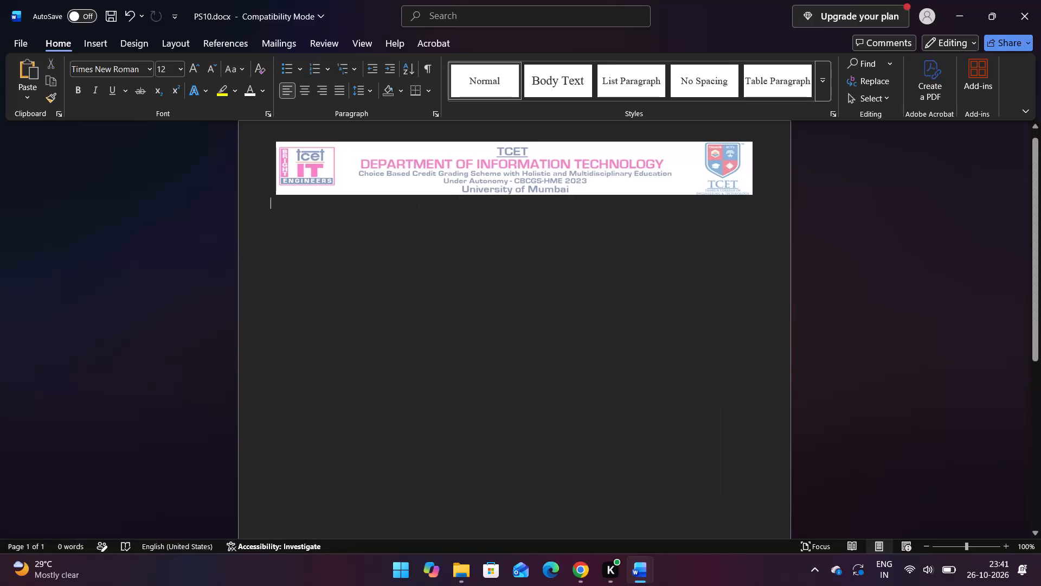
pyautogui.hotkey('ctrl', 'v')
pyautogui.press('Return')
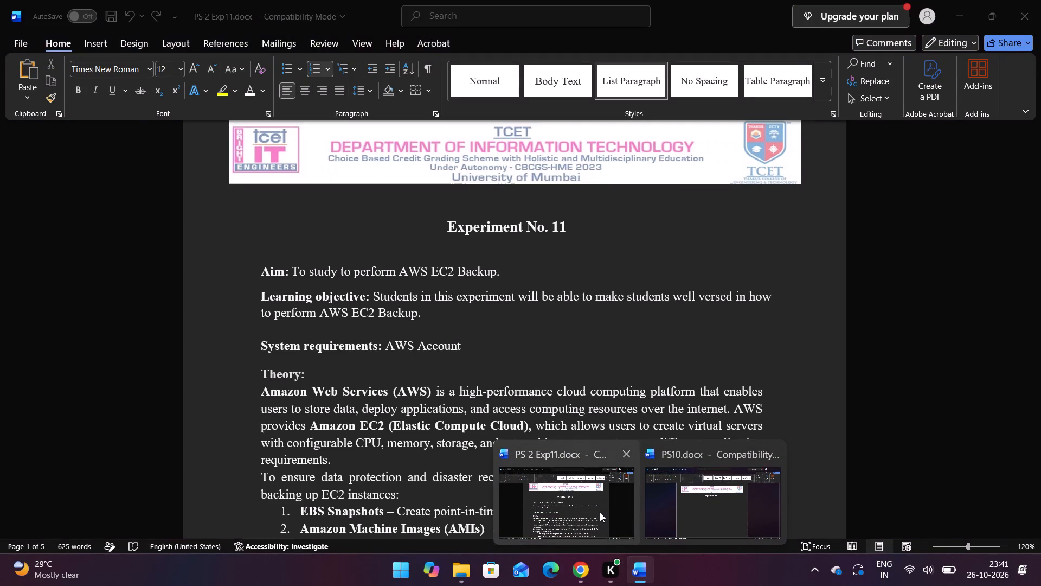
# Copy PS 2 Exp11.docx's page 1 content from "Aim:" through the Step 2 Backup plans picture and paste it below the heading in PS10.docx.
pyautogui.click(600, 512)
pyautogui.moveTo(261, 276); pyautogui.dragTo(526, 585)
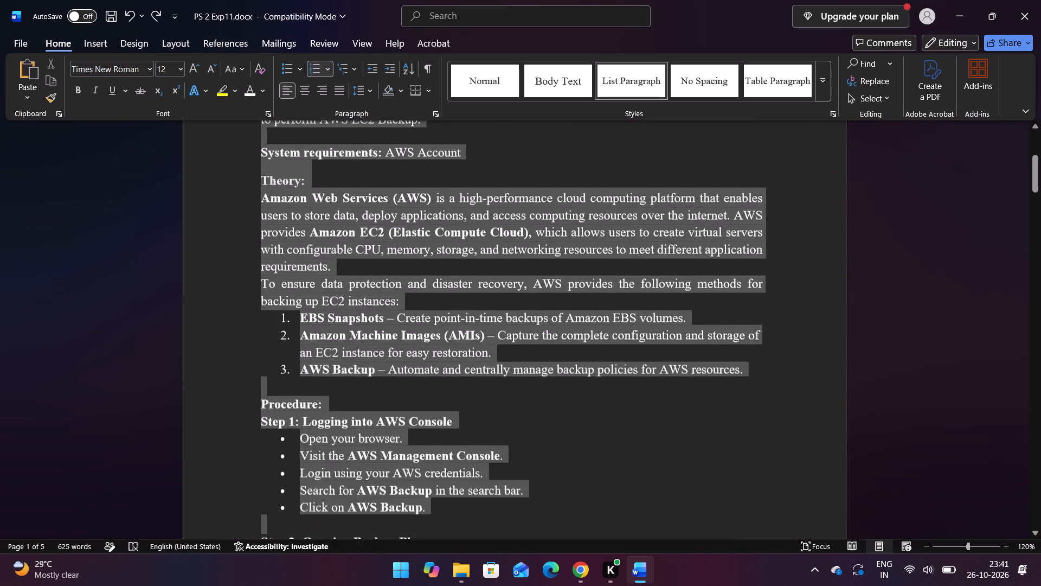
pyautogui.moveTo(526, 585); pyautogui.dragTo(639, 319)
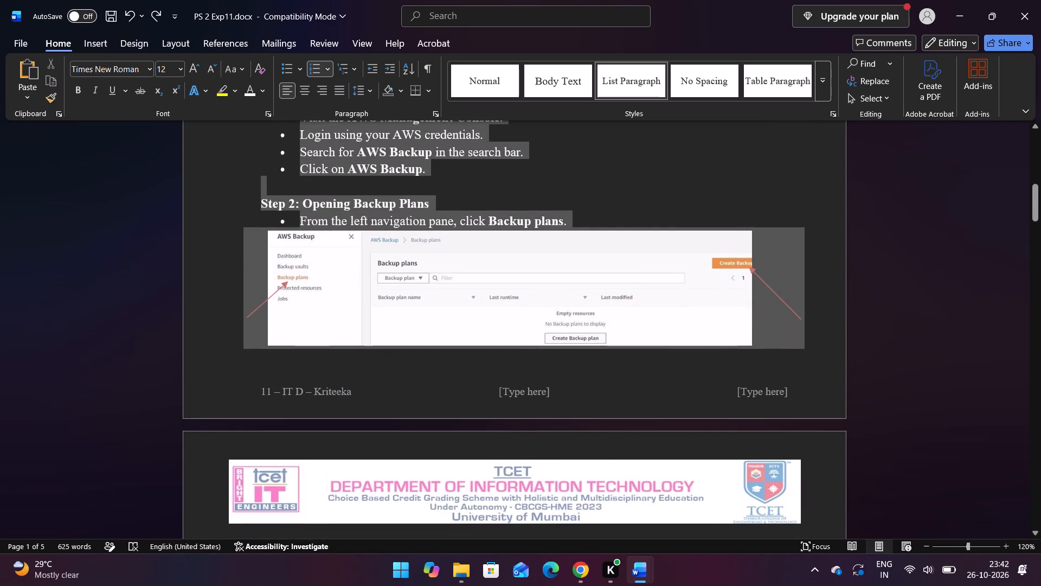
pyautogui.moveTo(639, 319); pyautogui.dragTo(634, 316)
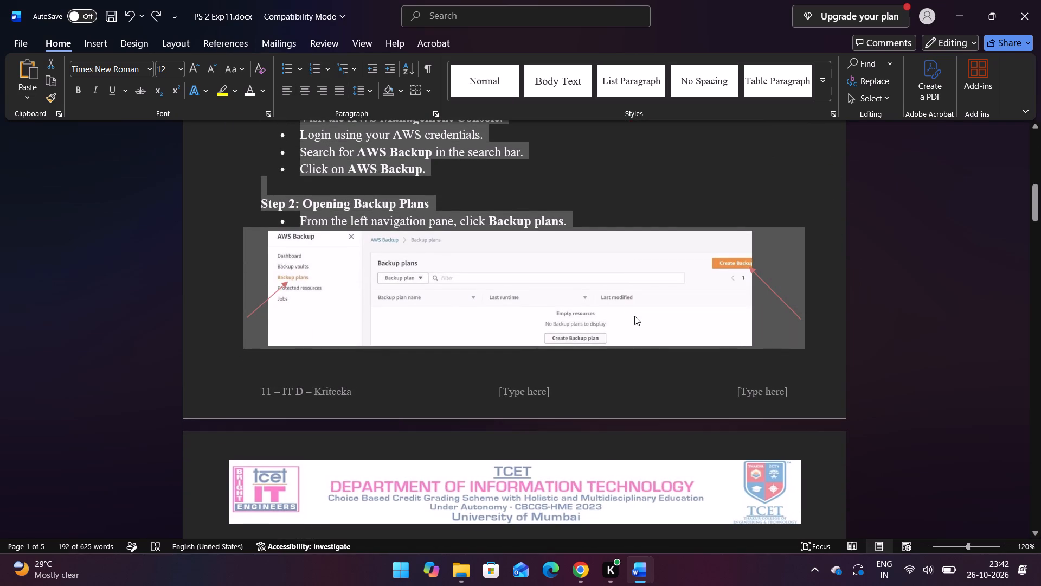
pyautogui.hotkey('ctrl', 'c')
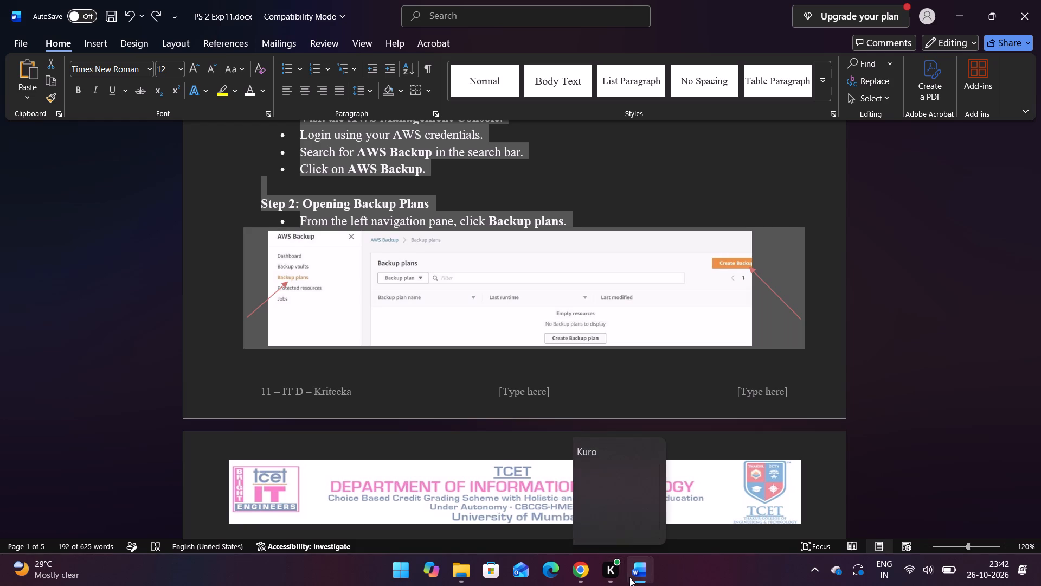
pyautogui.click(710, 501)
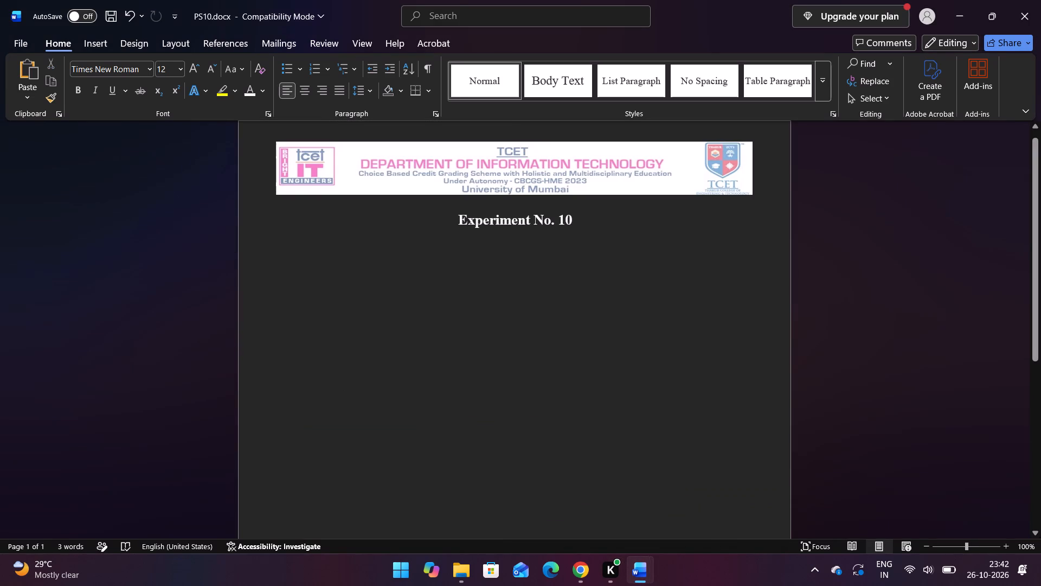
pyautogui.hotkey('ctrl', 'v')
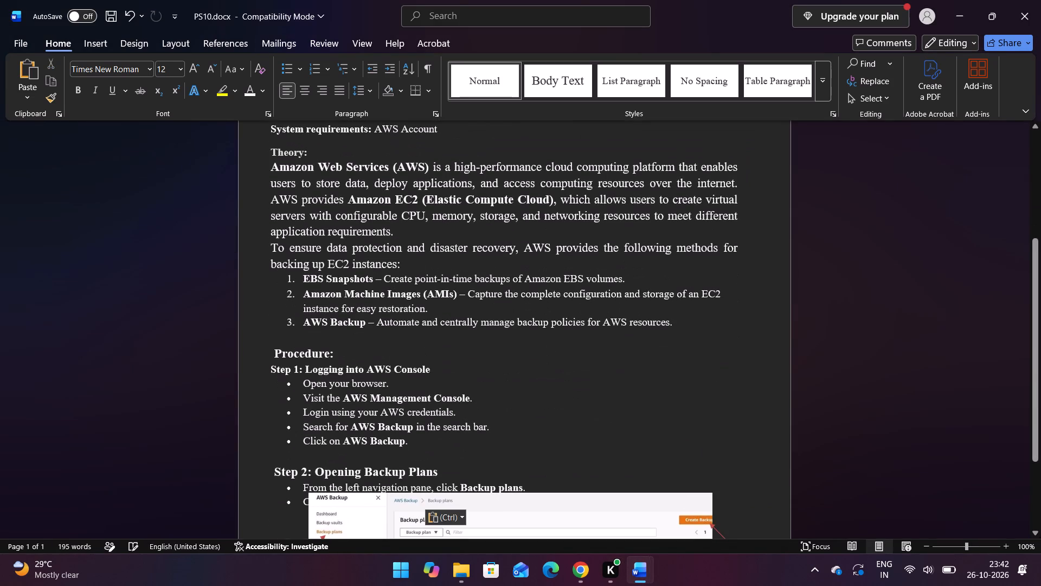
pyautogui.scroll(2, 403, 99)
pyautogui.scroll(1, 471, 198)
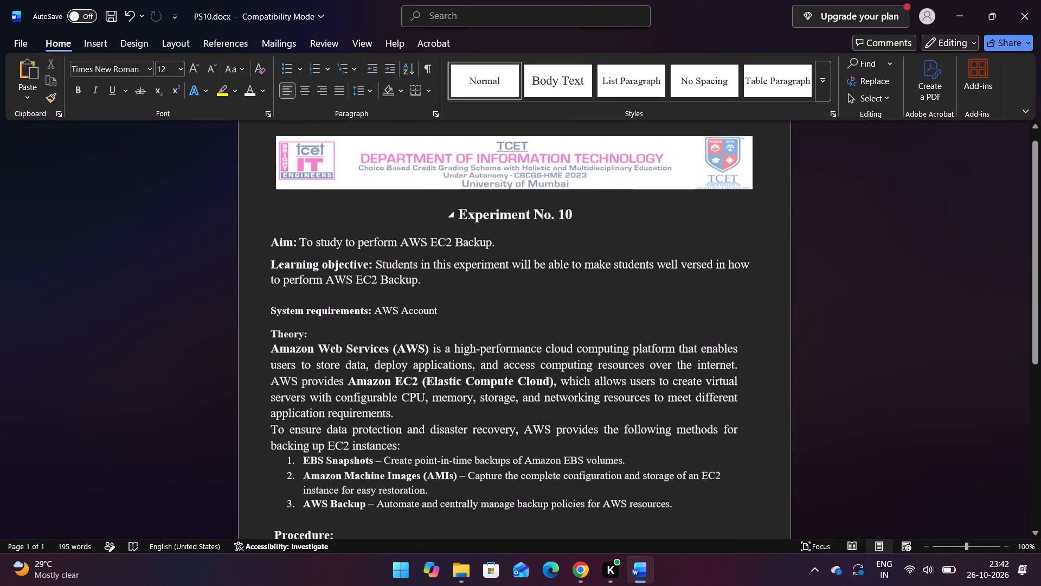
pyautogui.scroll(1, 471, 198)
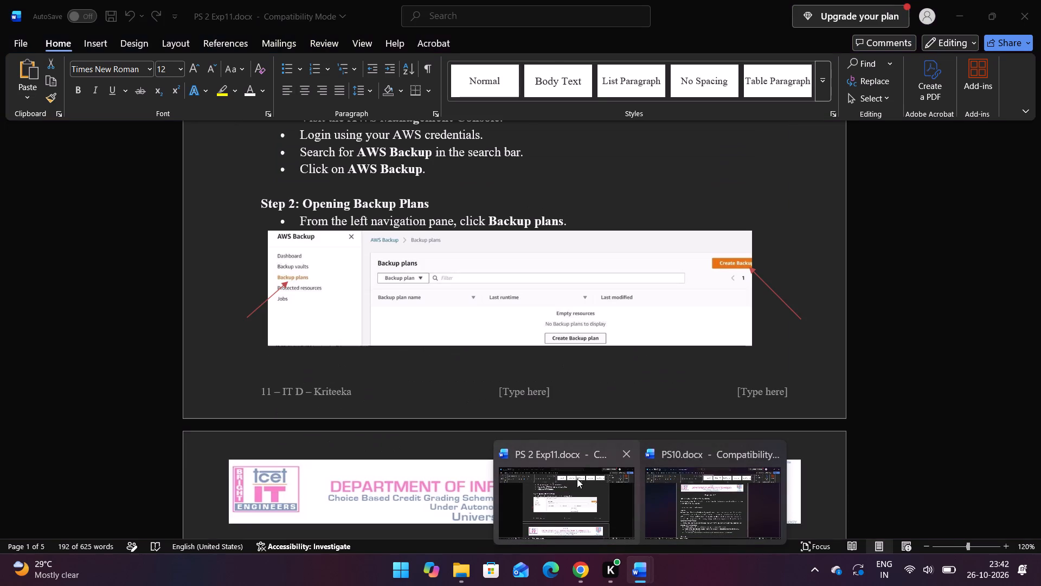
# In PS 2 Exp11.docx, insert a Plain Number 2 page number at the bottom of the page and leave the footer.
pyautogui.click(589, 498)
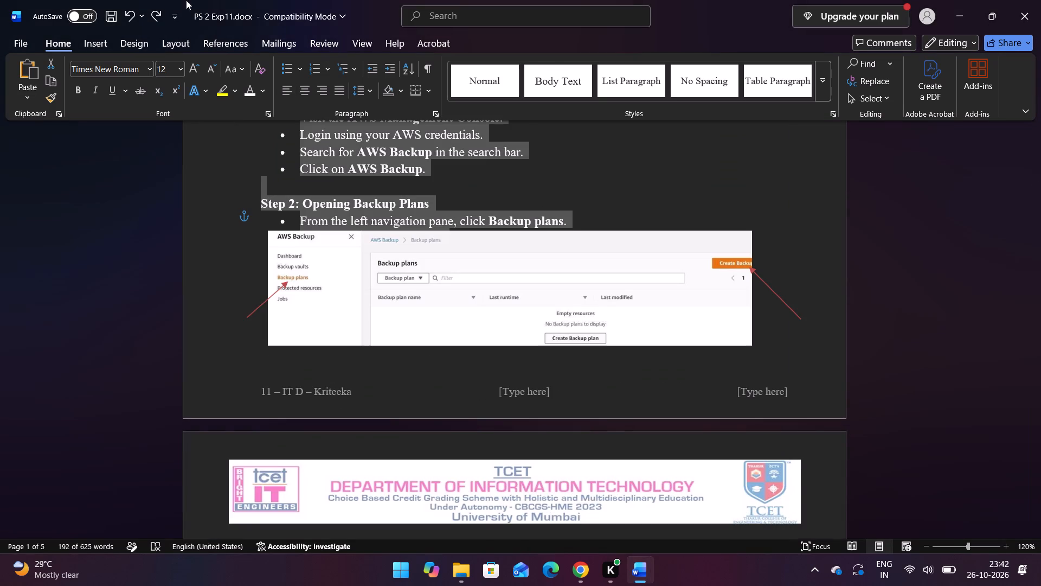
pyautogui.click(95, 42)
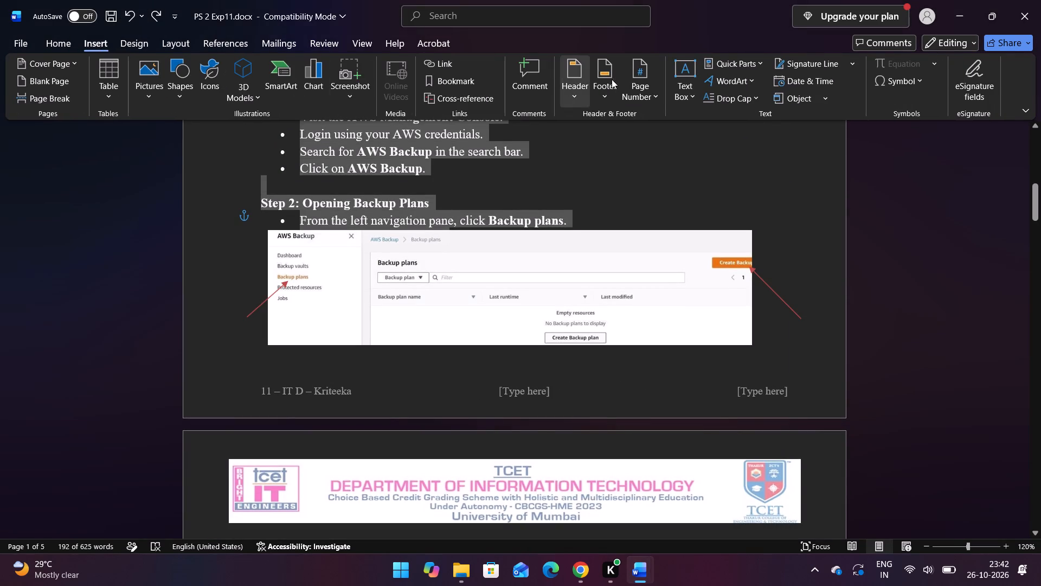
pyautogui.click(647, 86)
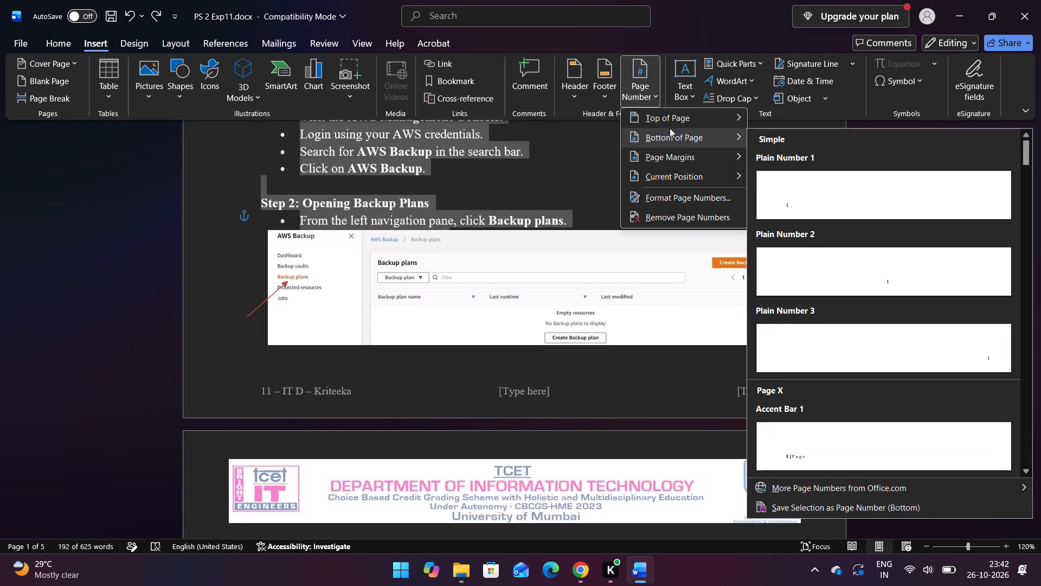
pyautogui.click(670, 128)
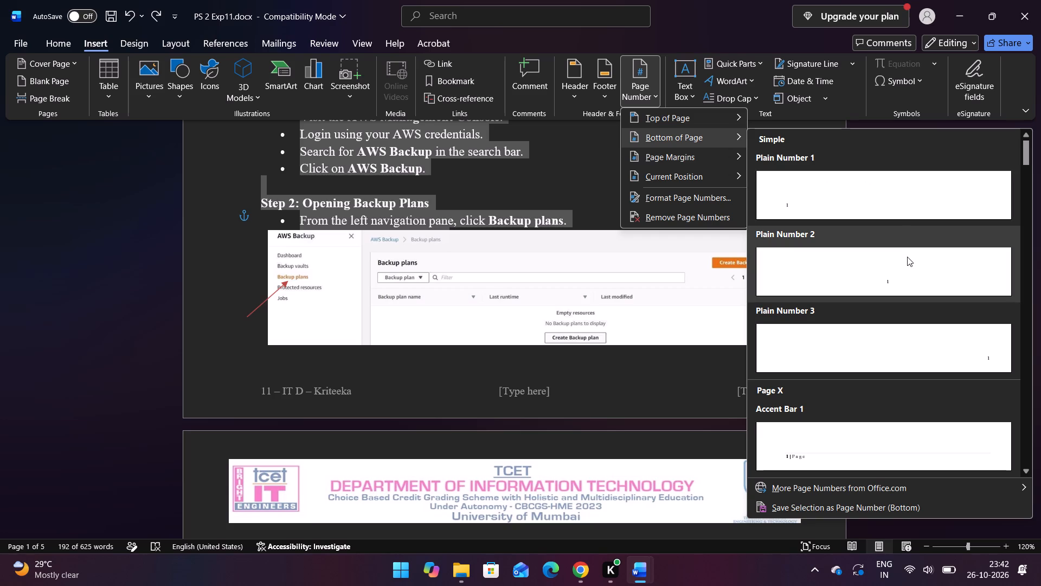
pyautogui.click(907, 257)
pyautogui.doubleClick(917, 307)
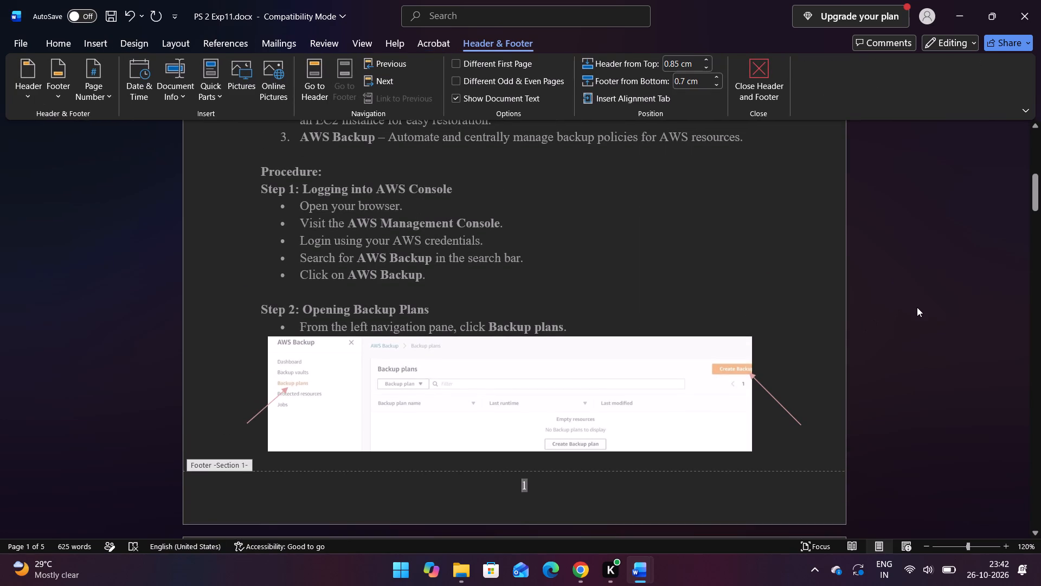
# Copy PS 2 Exp11.docx's page 2 content from the "Step 3: Selecting Backup Plan Type" heading through the Step 6 Backup vault picture.
pyautogui.scroll(-3, 764, 415)
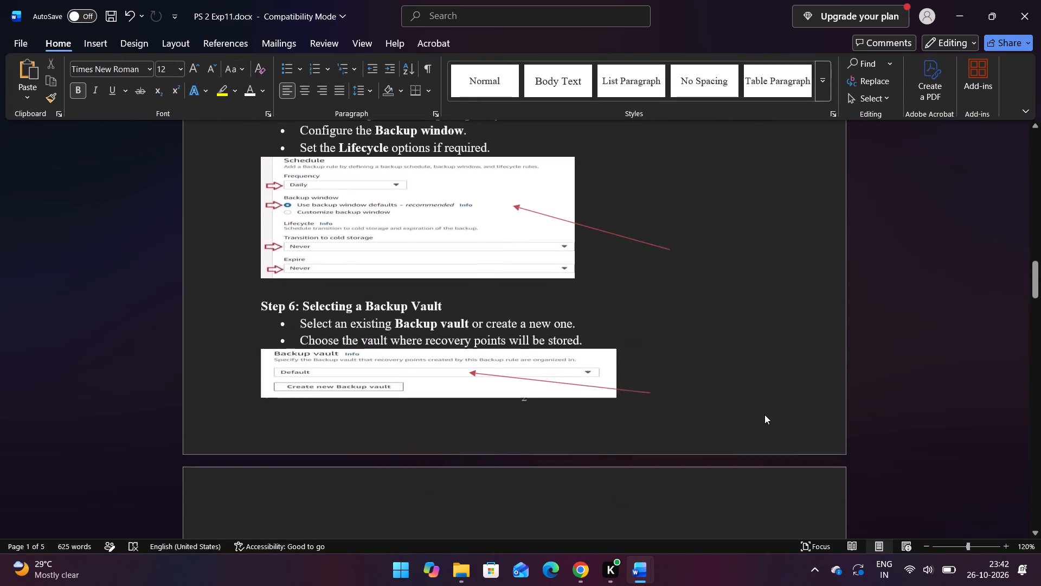
pyautogui.scroll(-4, 764, 415)
pyautogui.scroll(7, 764, 415)
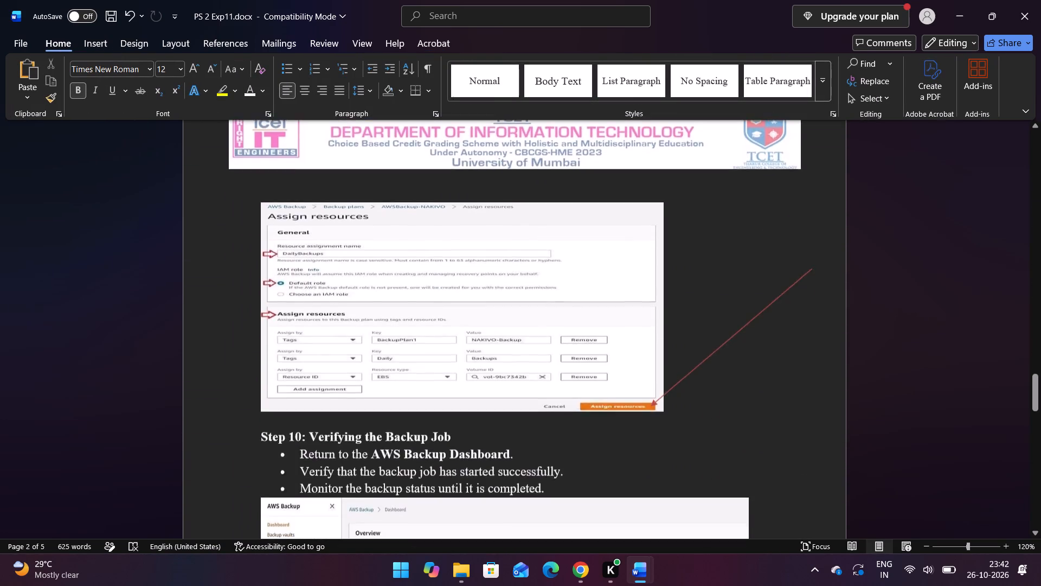
pyautogui.scroll(13, 764, 415)
pyautogui.scroll(-6, 764, 415)
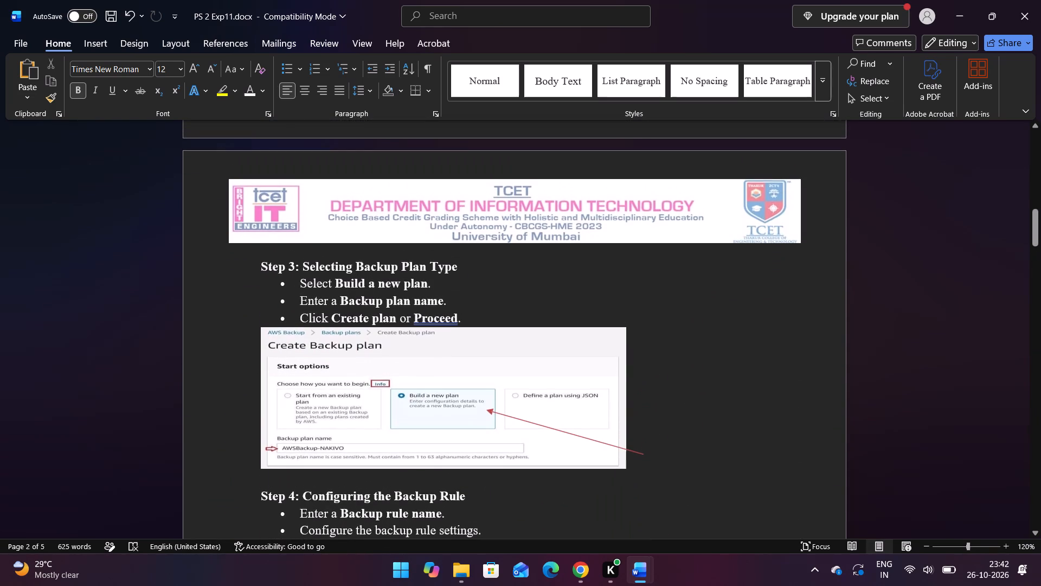
pyautogui.moveTo(263, 265); pyautogui.dragTo(285, 270)
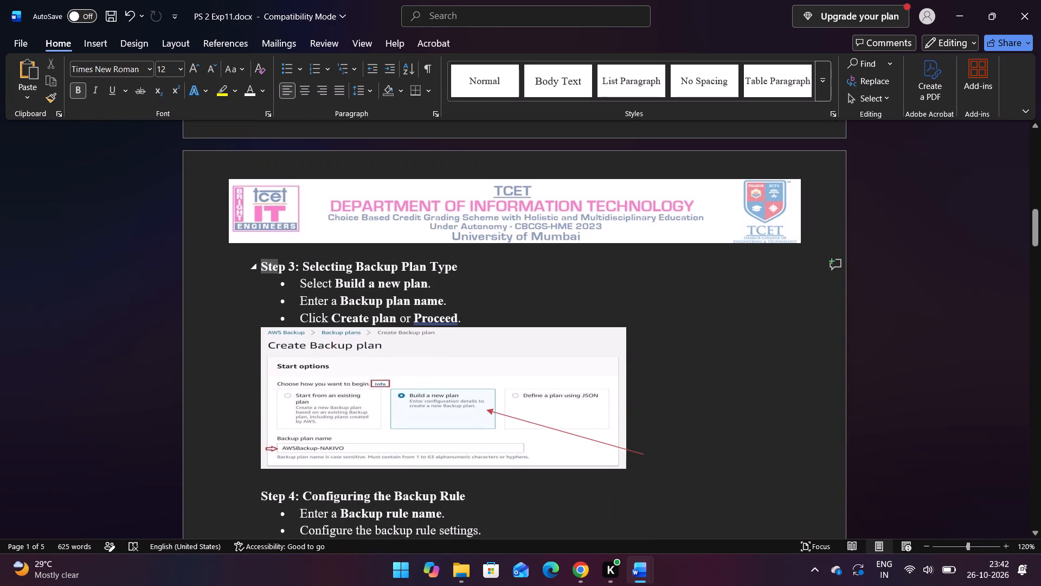
pyautogui.moveTo(285, 270); pyautogui.dragTo(523, 536)
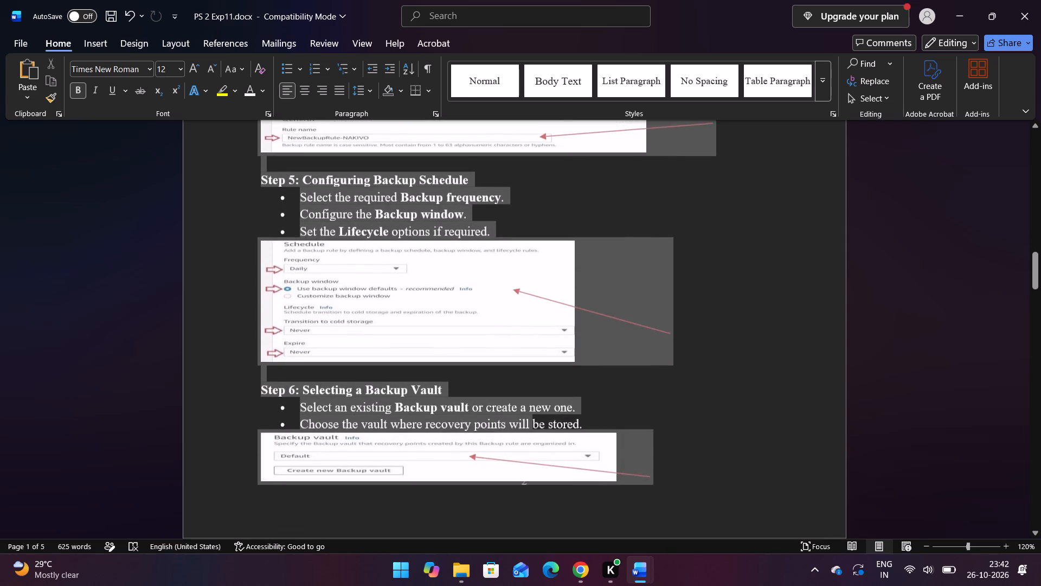
pyautogui.moveTo(523, 536); pyautogui.dragTo(678, 399)
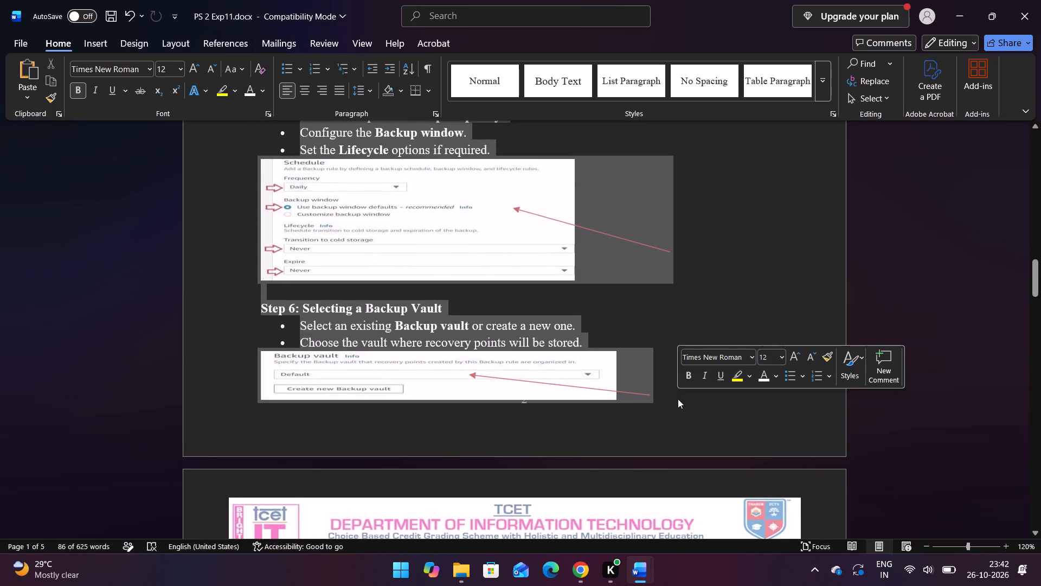
pyautogui.hotkey('ctrl', 'c')
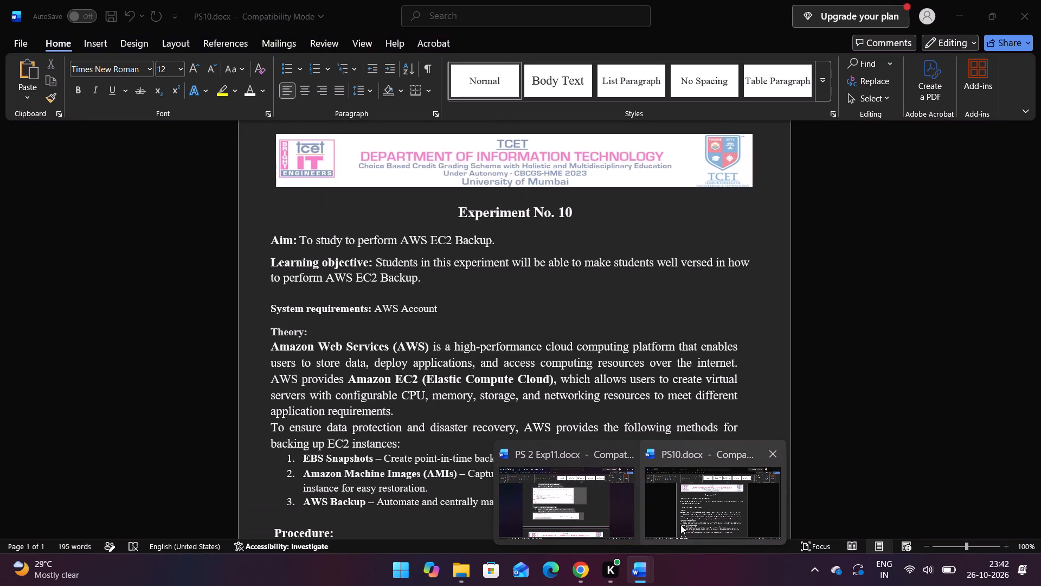
# In PS10.docx, move the Step 2 Backup plans picture down so it sits just below the "Click Create backup plan." bullet.
pyautogui.click(680, 525)
pyautogui.scroll(-4, 635, 489)
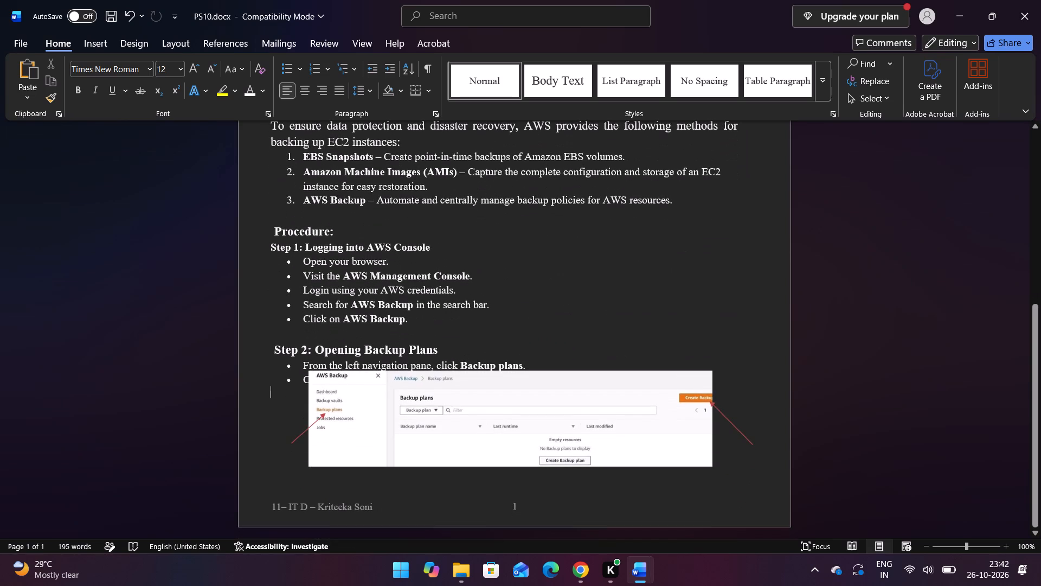
pyautogui.scroll(-1, 635, 489)
pyautogui.click(635, 489)
pyautogui.click(727, 469)
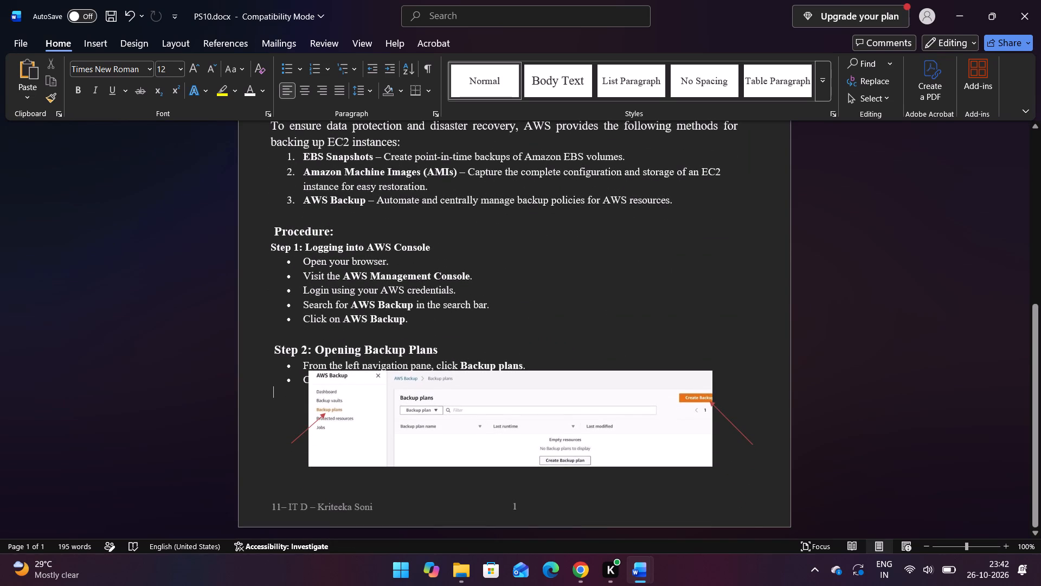
pyautogui.click(530, 419)
pyautogui.moveTo(530, 419); pyautogui.dragTo(490, 413)
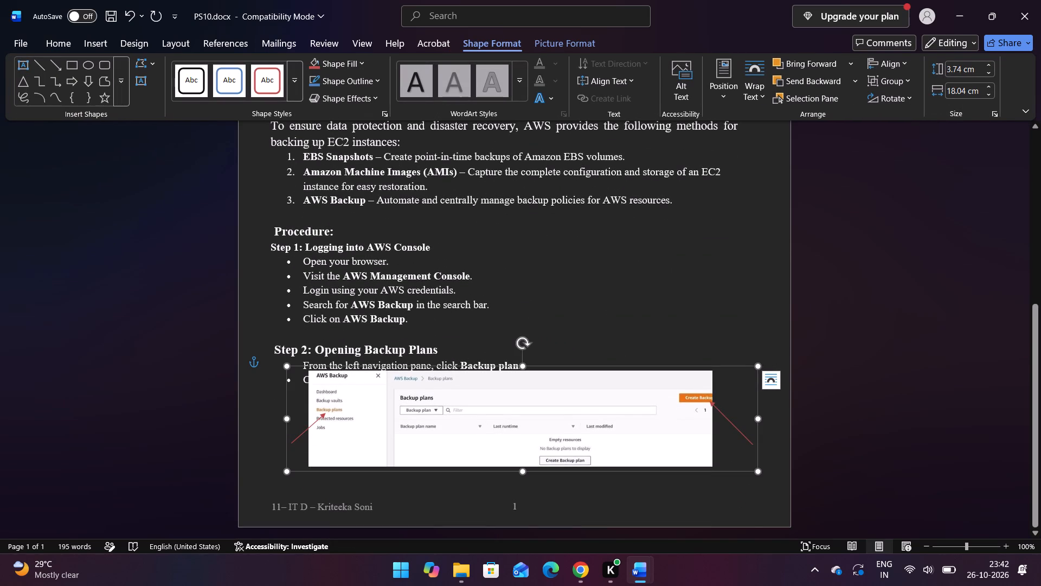
pyautogui.moveTo(490, 413); pyautogui.dragTo(494, 434)
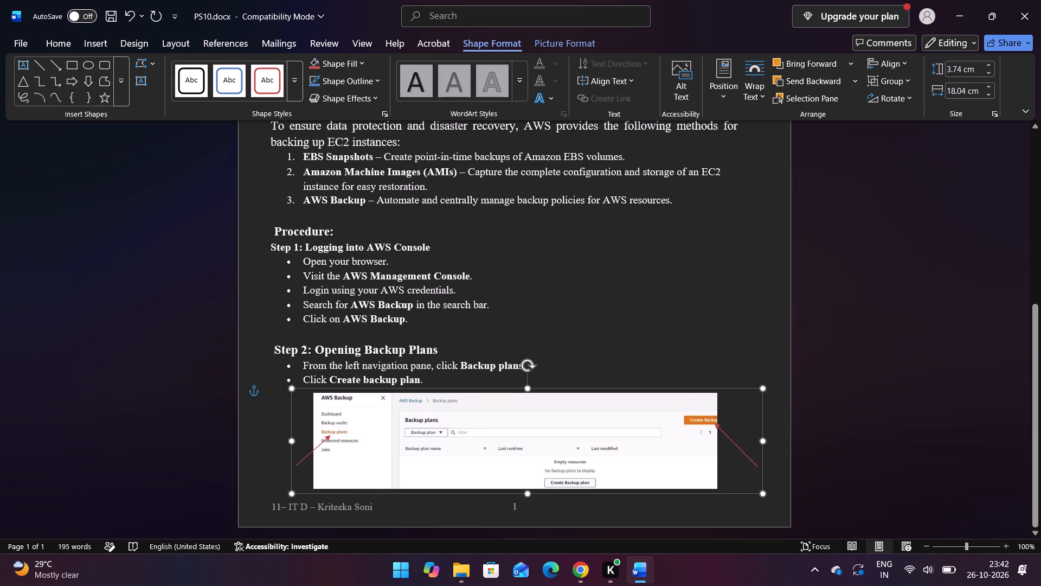
pyautogui.moveTo(494, 434); pyautogui.dragTo(485, 436)
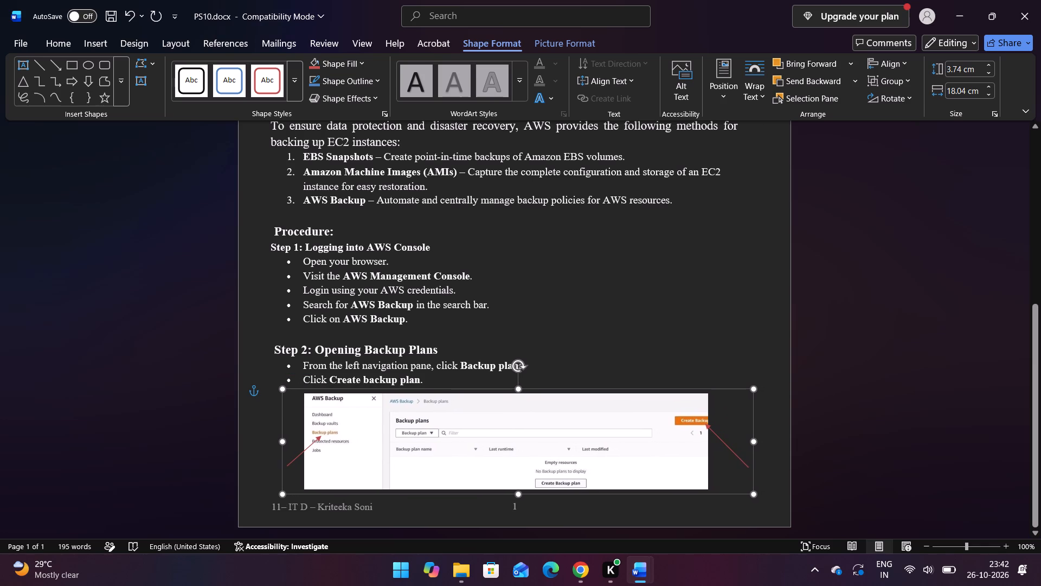
pyautogui.moveTo(485, 436); pyautogui.dragTo(479, 435)
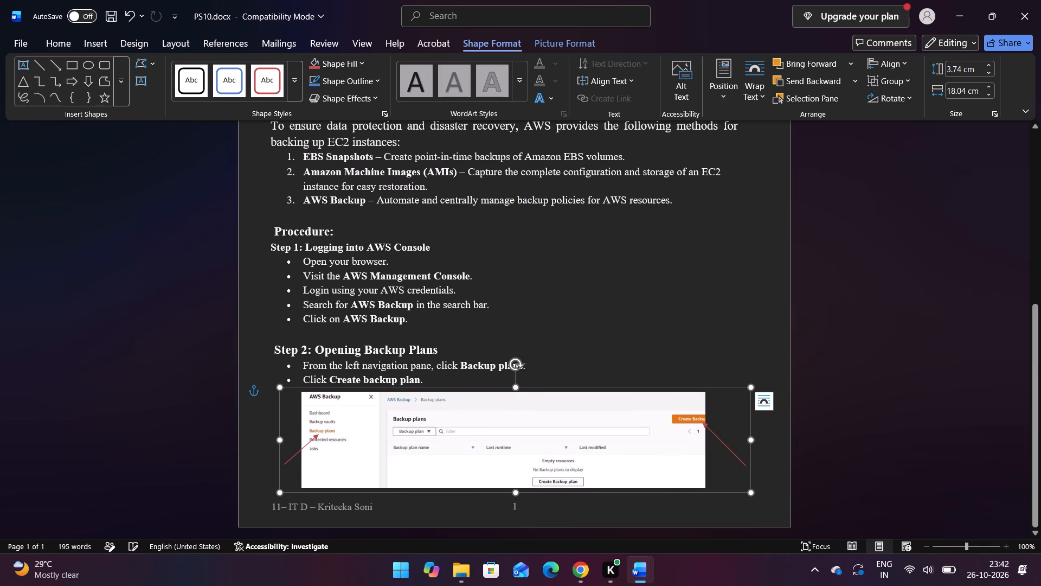
pyautogui.click(847, 413)
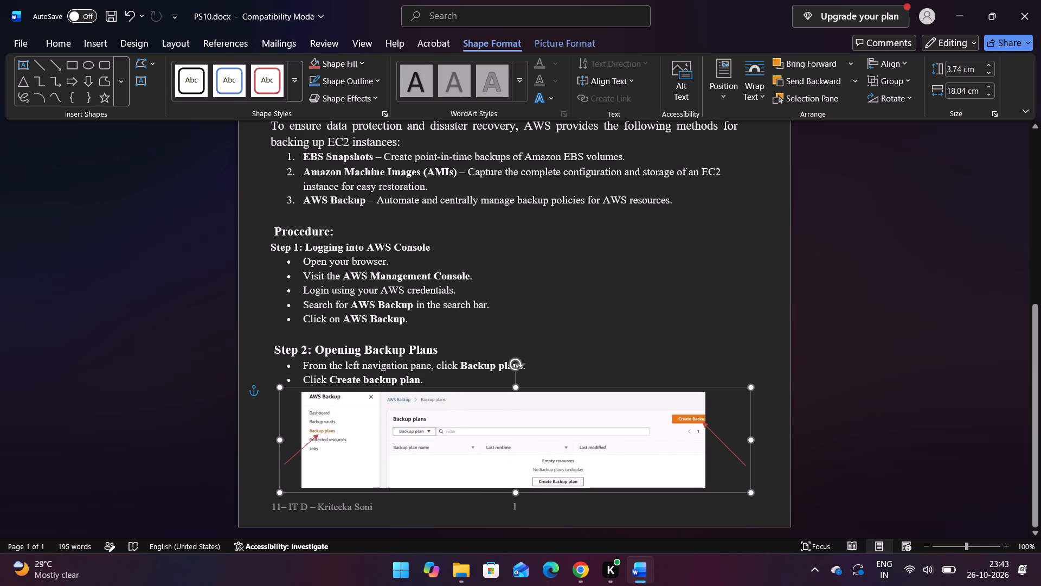
# Add blank lines after the Step 2 picture to reach page 2 of PS10.docx and paste the copied Steps 3 to 6 there.
pyautogui.scroll(-2, 817, 412)
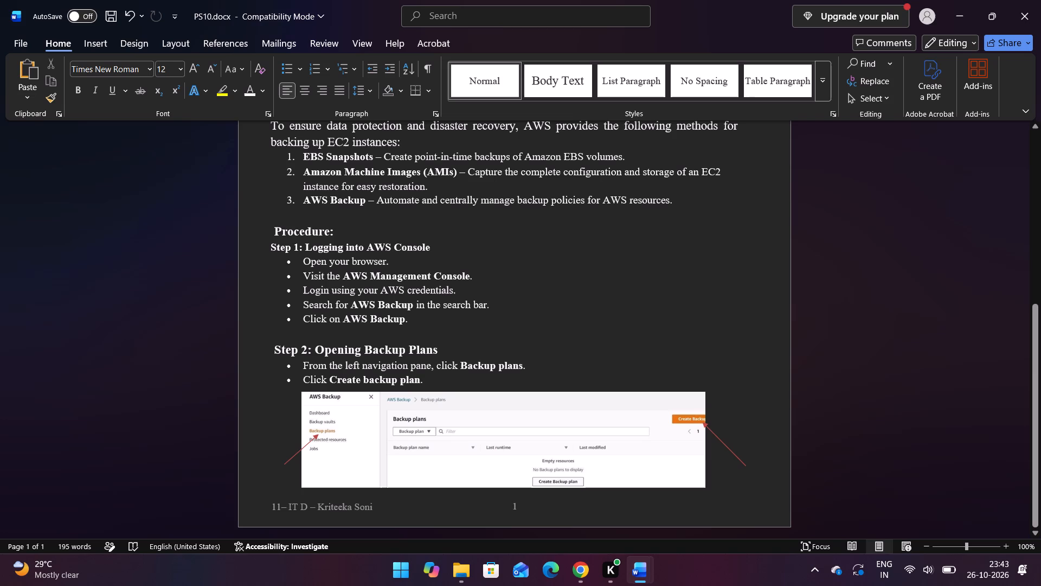
pyautogui.click(688, 506)
pyautogui.press('Return')
pyautogui.press('Return')
pyautogui.press('Return')
pyautogui.press('Return')
pyautogui.press('Return')
pyautogui.press('Return')
pyautogui.press('Return')
pyautogui.press('Return')
pyautogui.press('Return')
pyautogui.press('Return')
pyautogui.press('Return')
pyautogui.press('Return')
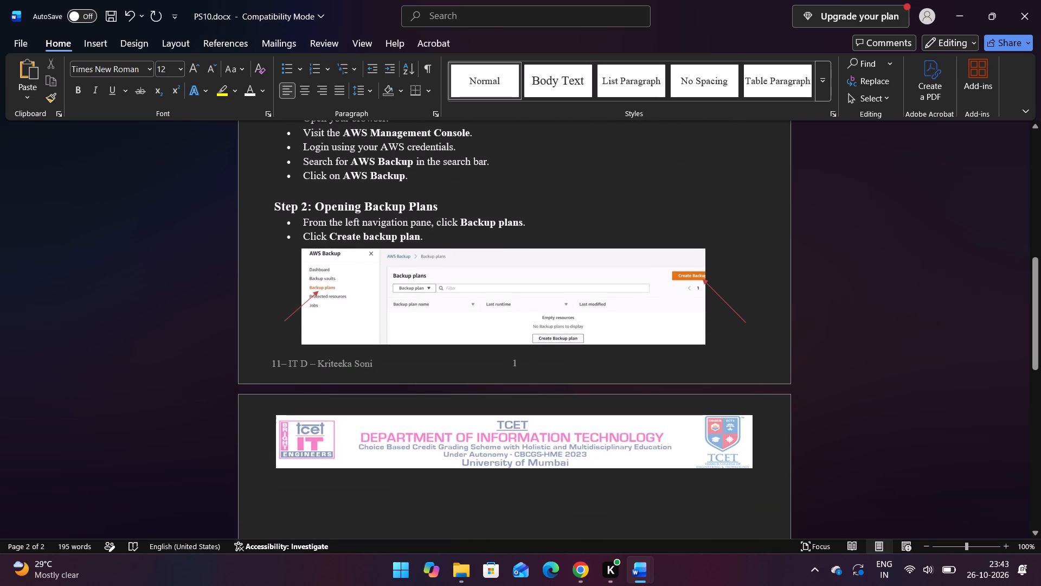
pyautogui.press('BackSpace')
pyautogui.press('BackSpace')
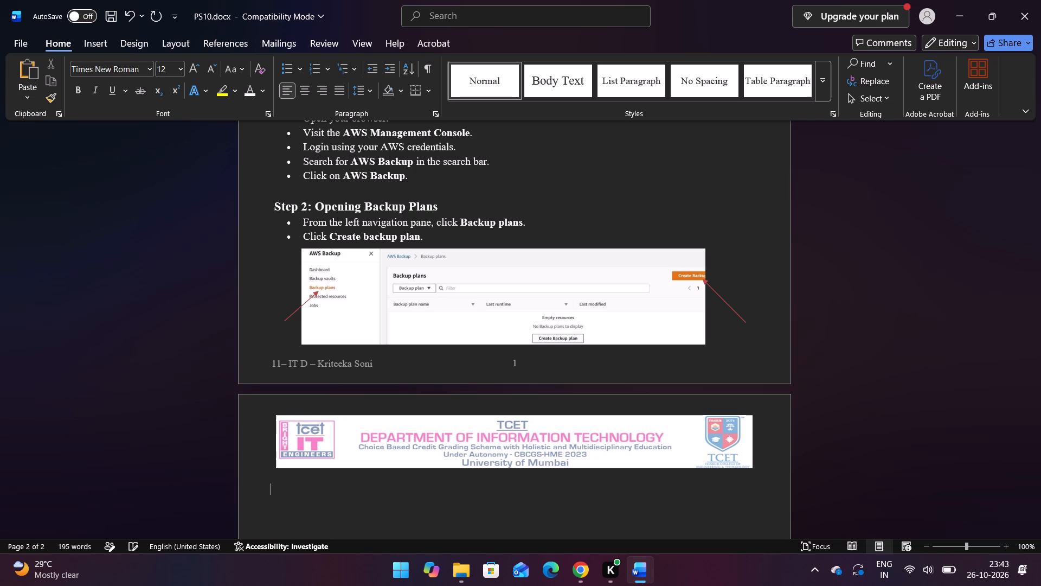
pyautogui.hotkey('ctrl', 'v')
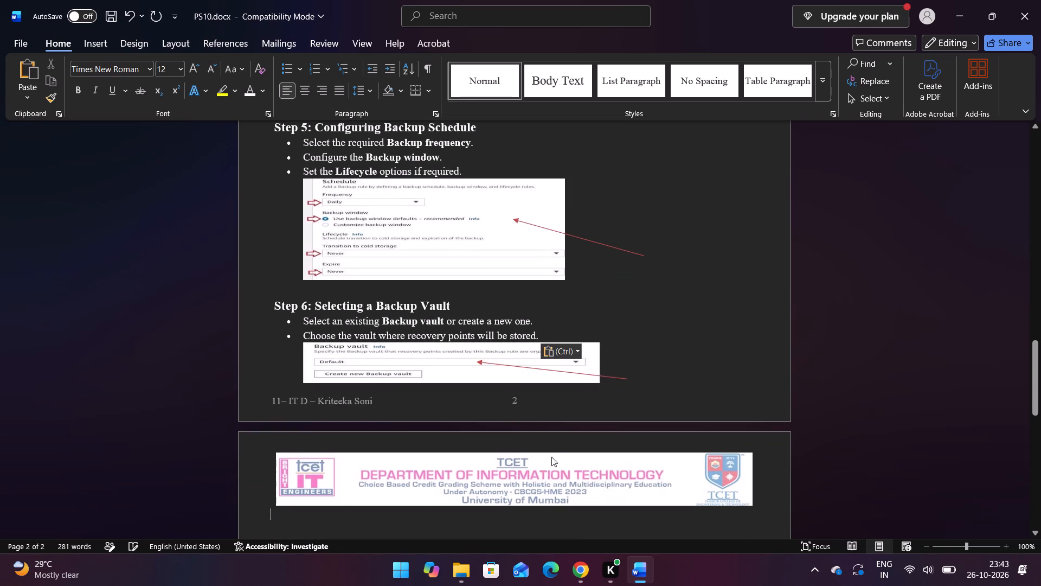
# Copy Steps 7 to 9 from page 3 of PS 2 Exp11.docx, ending at "Click Assign resources.", and paste them onto page 3 of PS10.docx.
pyautogui.scroll(-2, 552, 445)
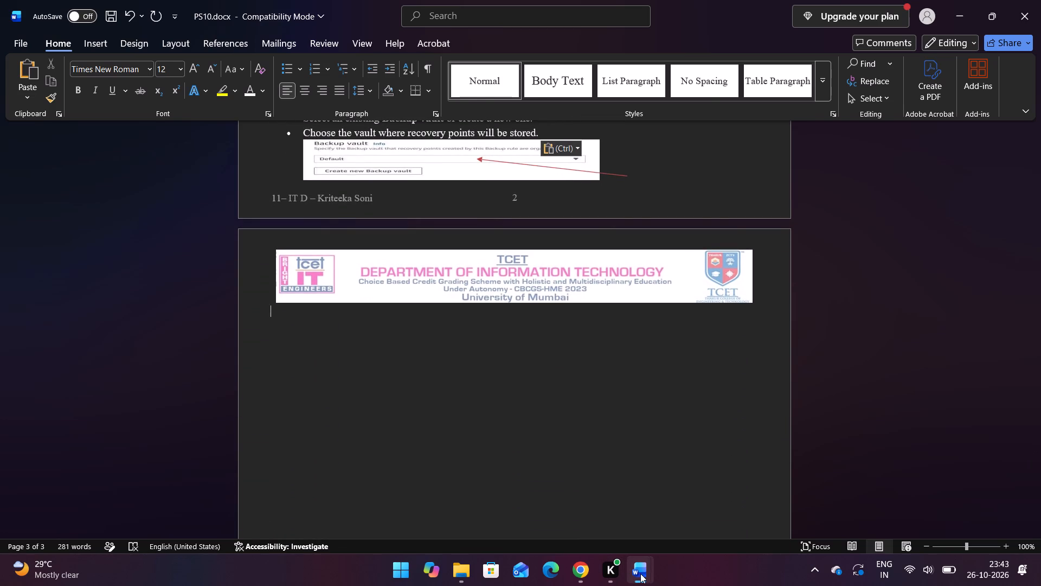
pyautogui.click(588, 492)
pyautogui.scroll(-4, 588, 492)
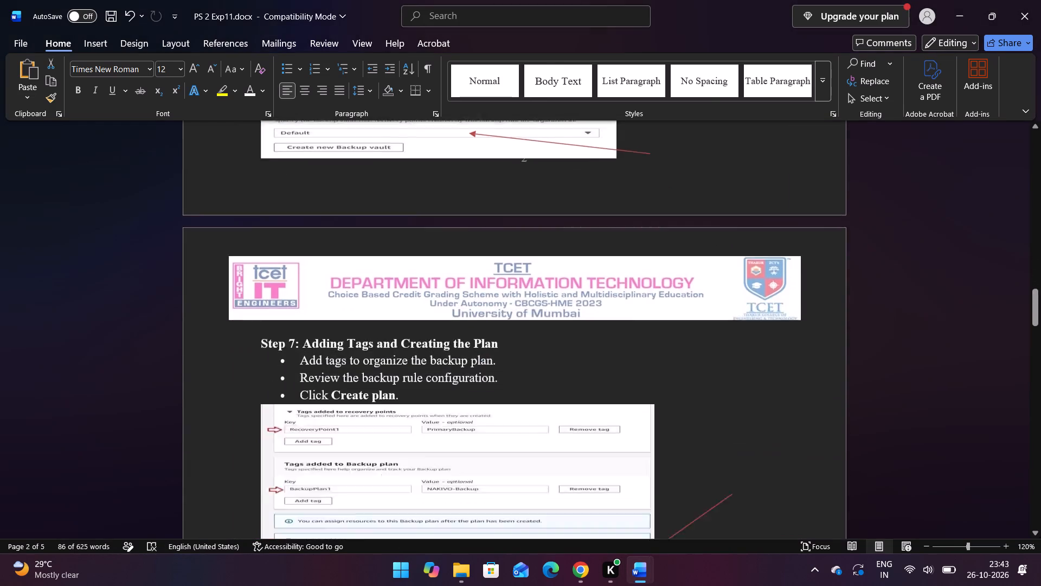
pyautogui.scroll(1, 588, 492)
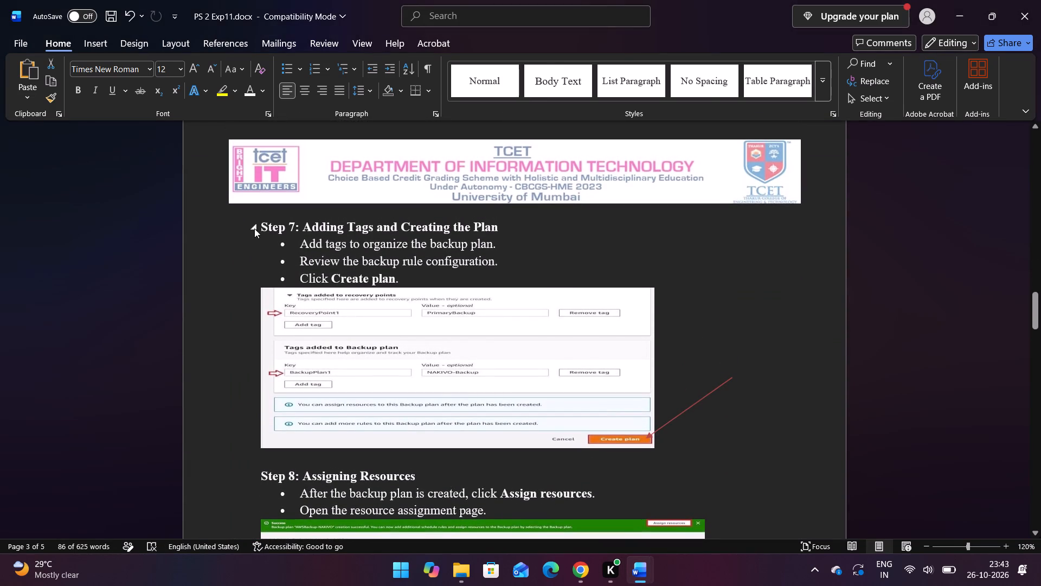
pyautogui.moveTo(261, 224); pyautogui.dragTo(483, 552)
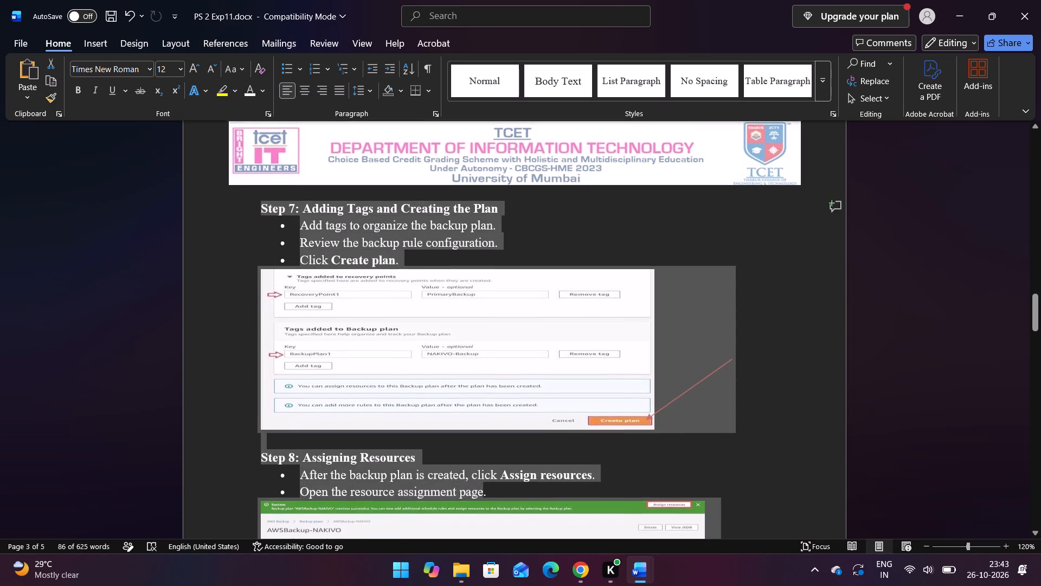
pyautogui.moveTo(483, 552); pyautogui.dragTo(503, 124)
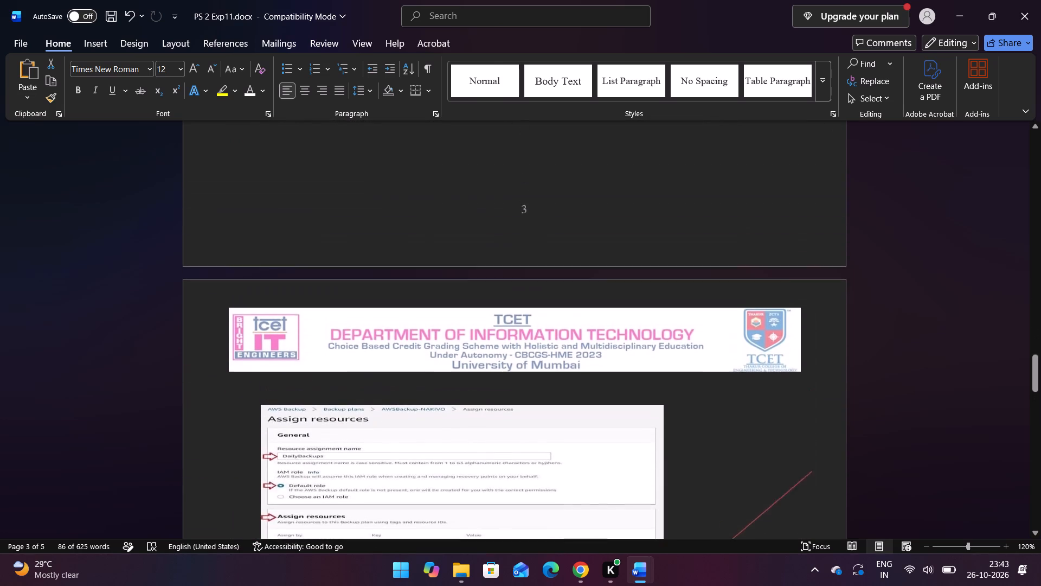
pyautogui.moveTo(503, 124); pyautogui.dragTo(455, 247)
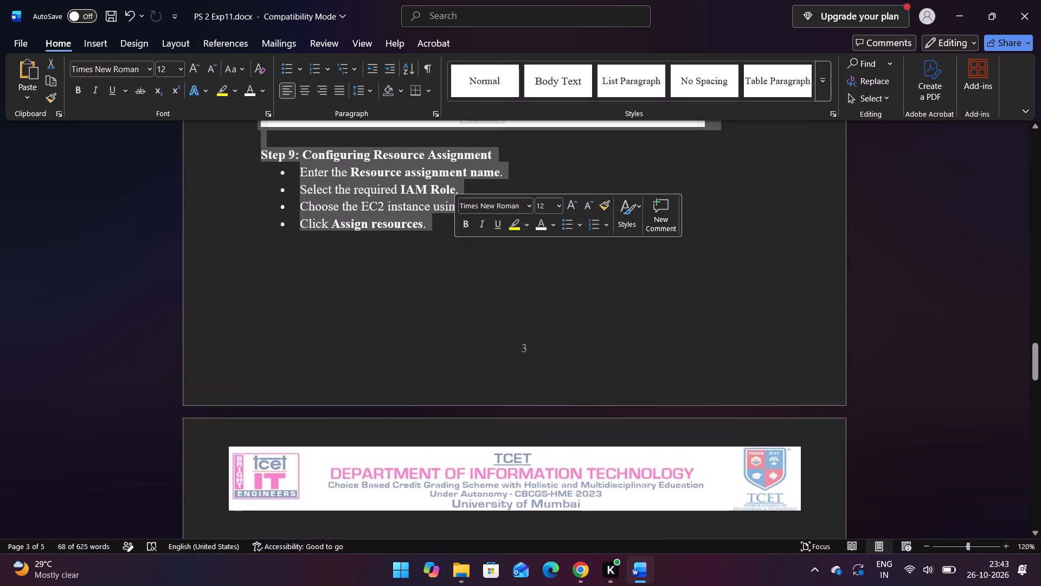
pyautogui.hotkey('ctrl', 'c')
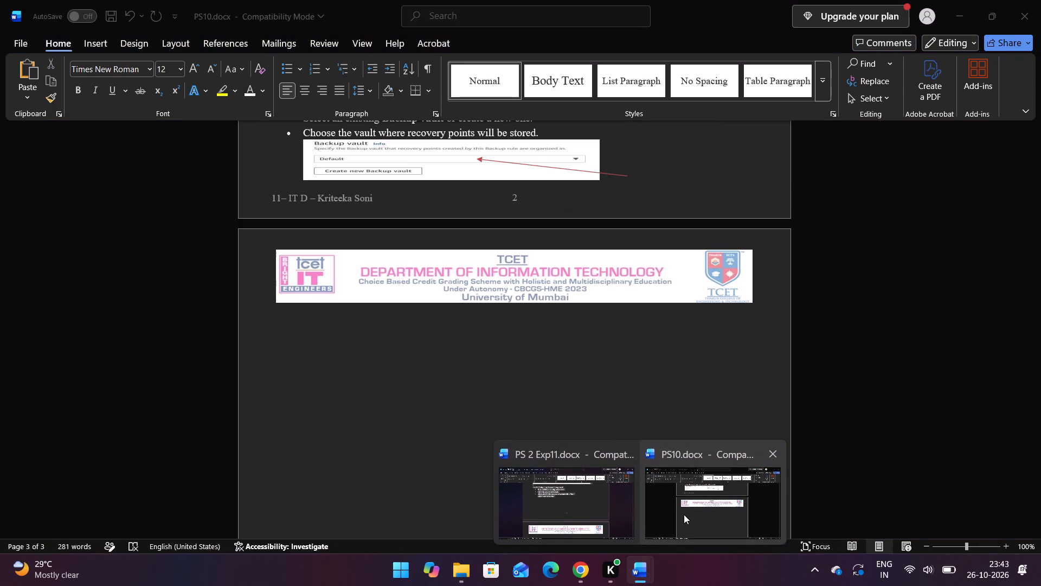
pyautogui.click(683, 513)
pyautogui.hotkey('ctrl', 'v')
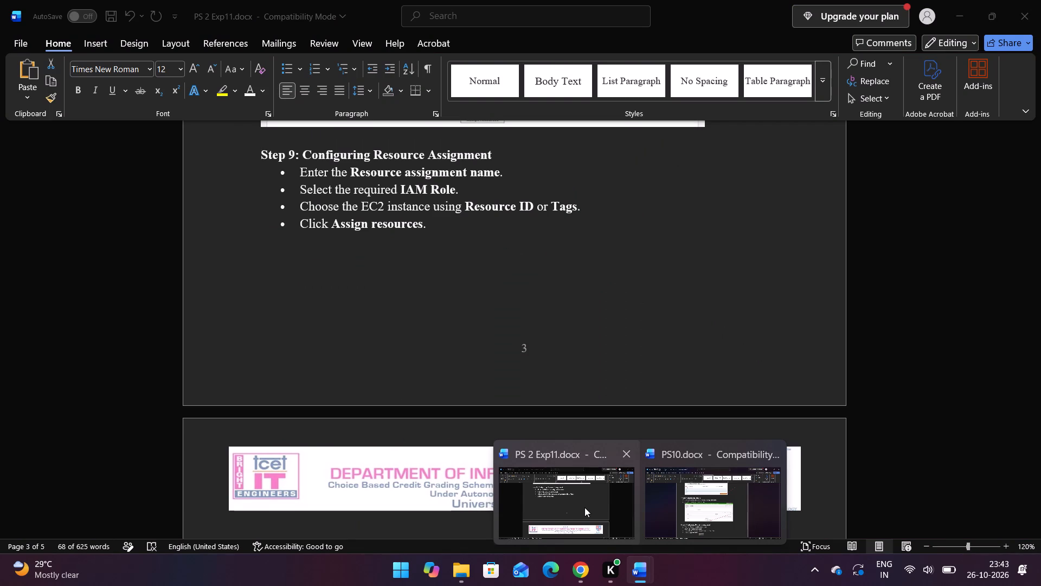
# Copy the Assign resources picture from page 4 of PS 2 Exp11.docx and paste it below Step 9 in PS10.docx.
pyautogui.click(584, 507)
pyautogui.scroll(-2, 542, 458)
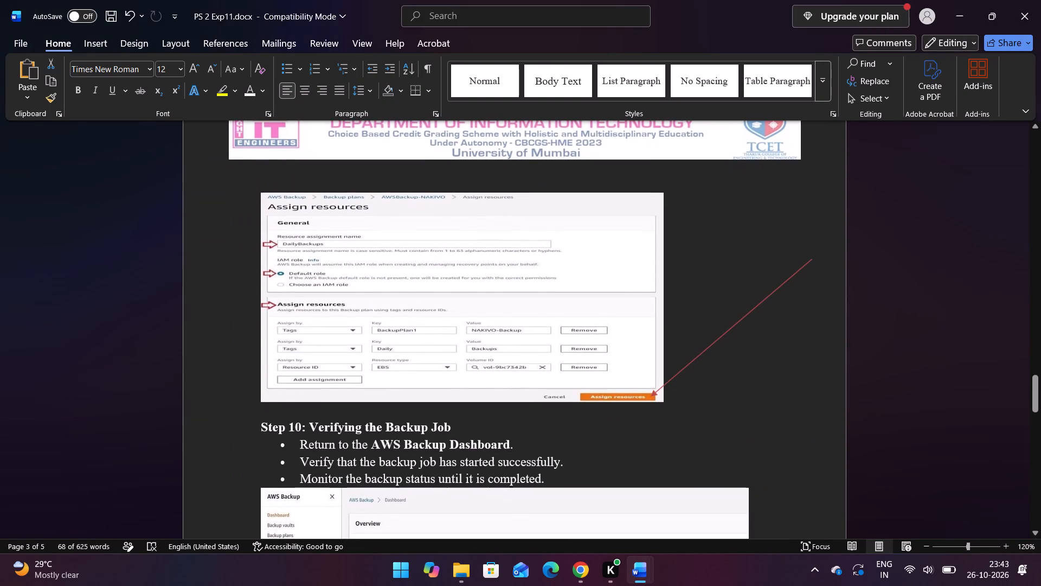
pyautogui.click(267, 200)
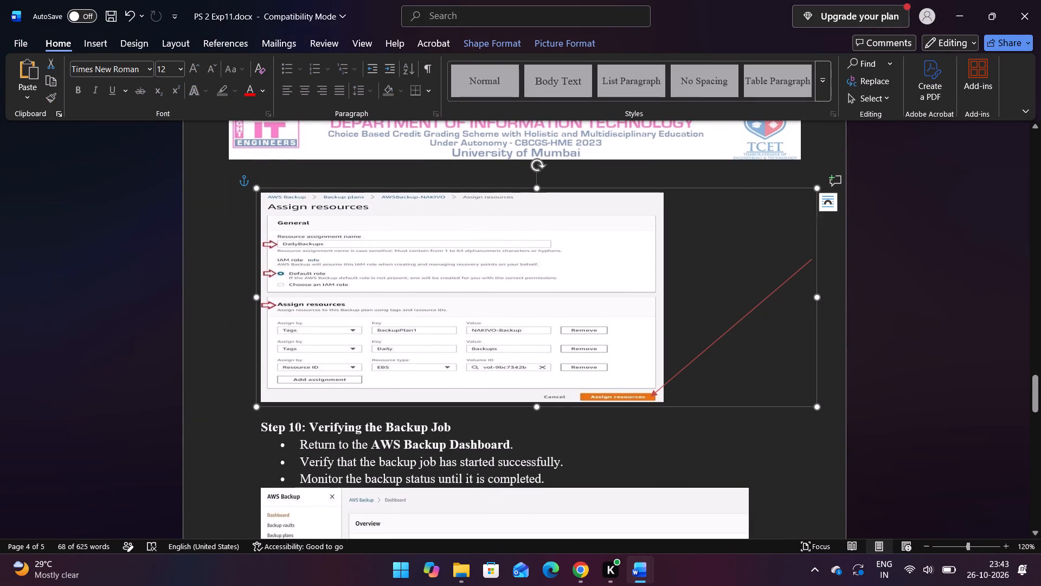
pyautogui.hotkey('ctrl', 'c')
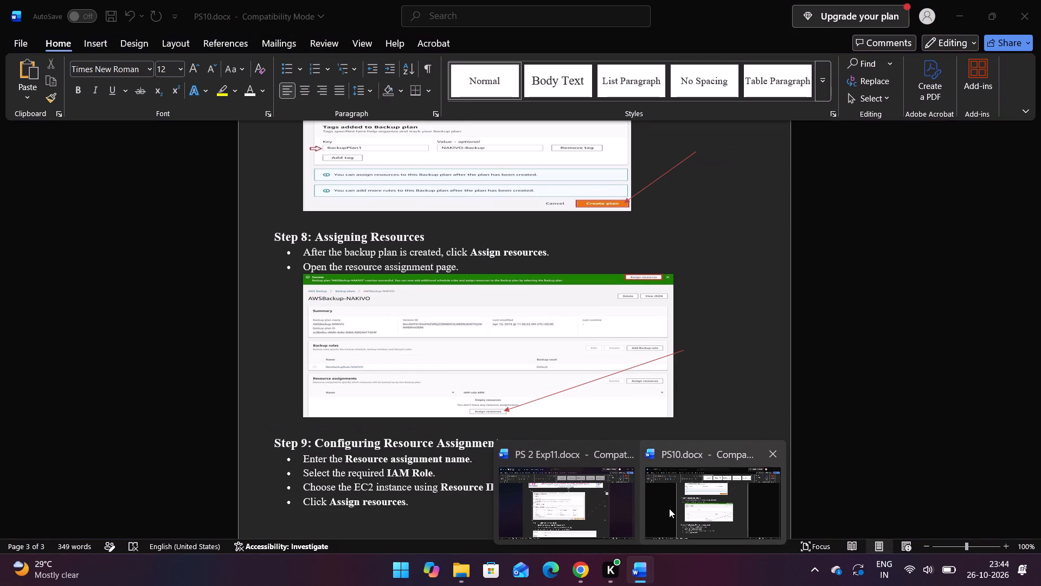
pyautogui.click(669, 508)
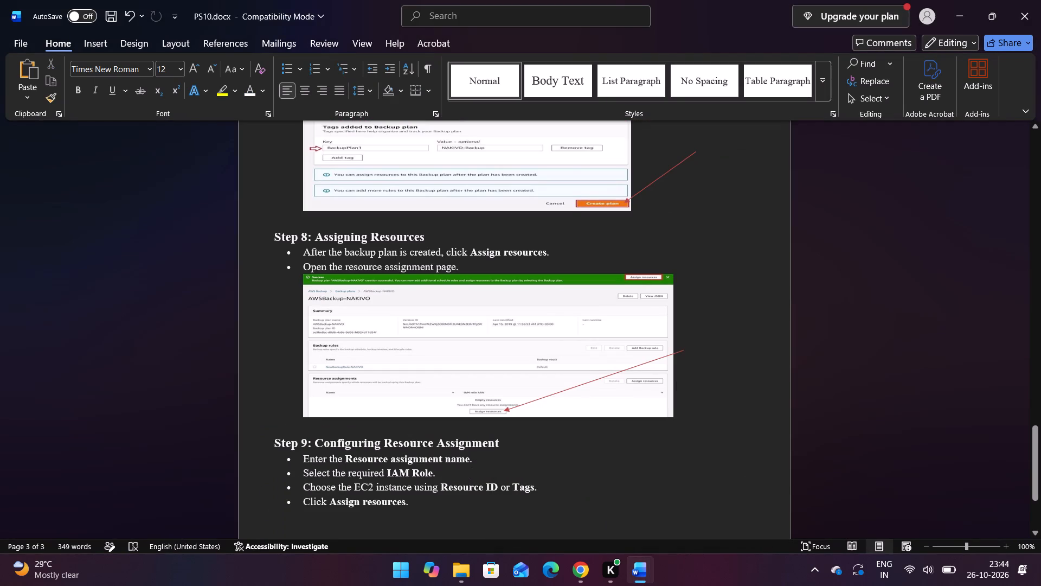
pyautogui.scroll(-4, 567, 477)
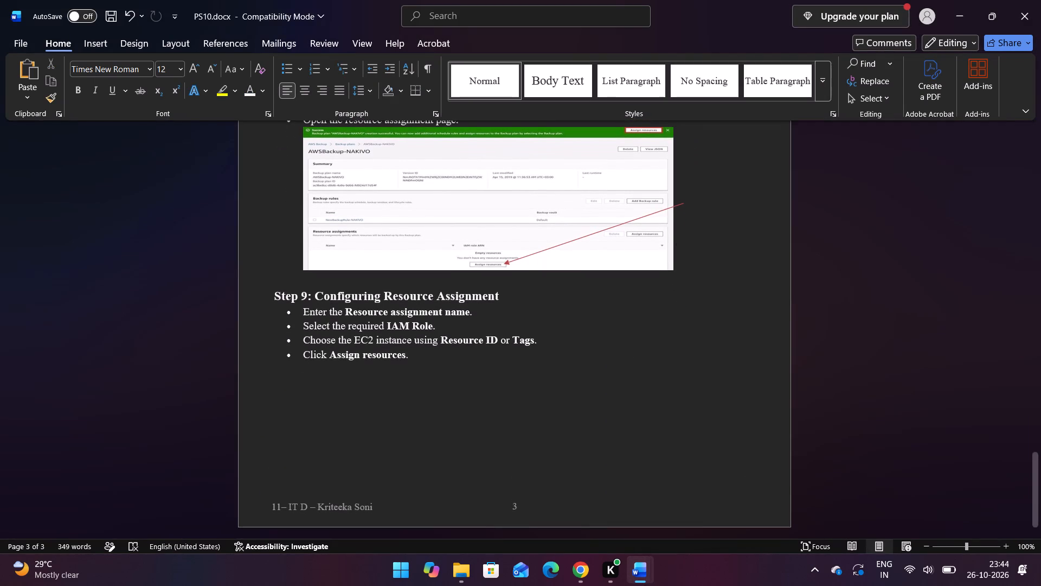
pyautogui.click(550, 507)
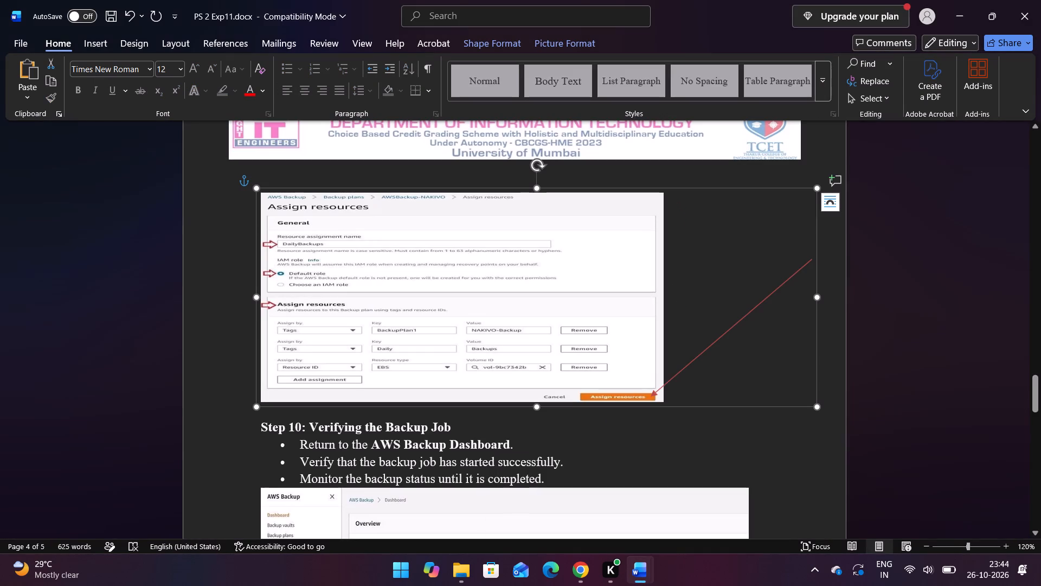
pyautogui.click(672, 511)
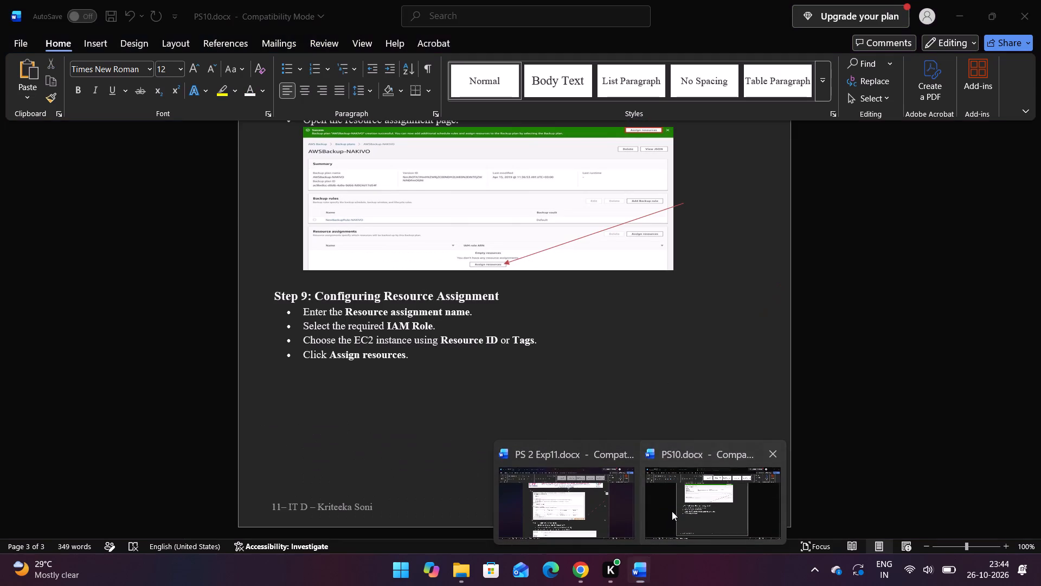
pyautogui.click(583, 488)
pyautogui.hotkey('ctrl', 'v')
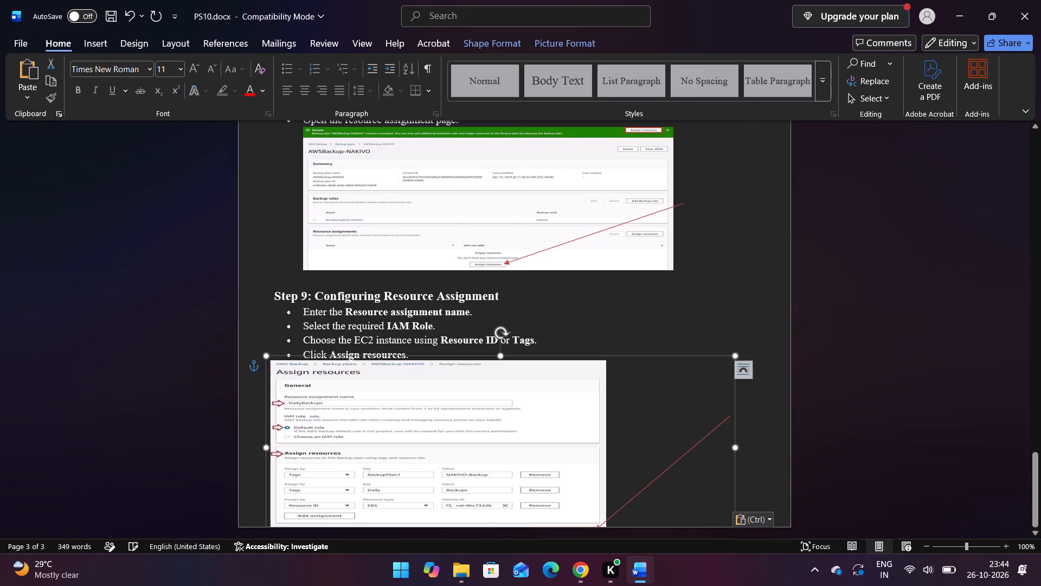
# Add blank lines below the Step 9 bullets in PS10.docx until a page 4 starts.
pyautogui.scroll(-1, 583, 488)
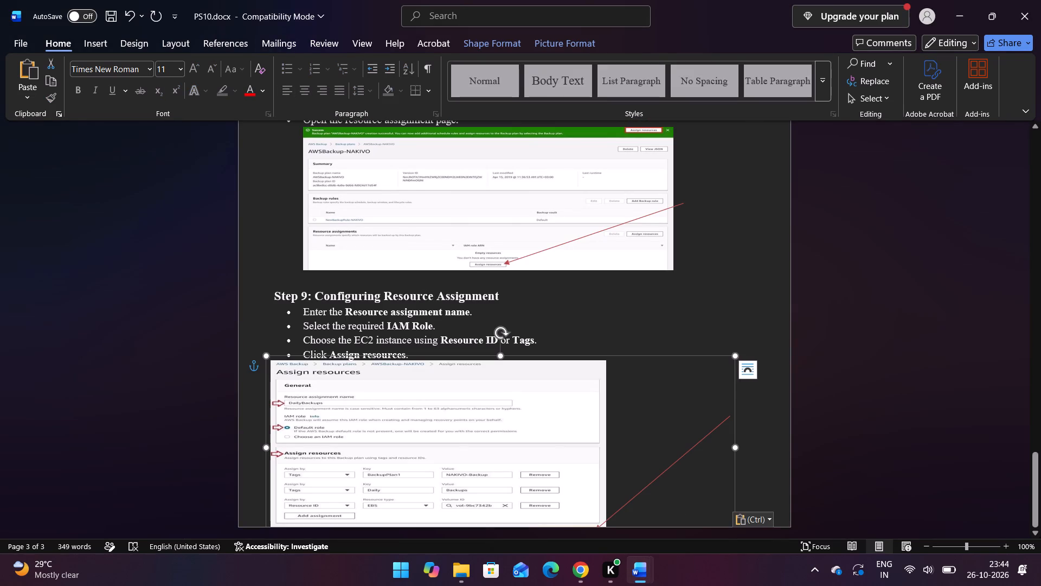
pyautogui.click(641, 498)
pyautogui.press('Return')
pyautogui.press('Return')
pyautogui.press('Return')
pyautogui.press('Return')
pyautogui.press('Return')
pyautogui.press('Return')
pyautogui.press('Return')
pyautogui.press('Return')
pyautogui.press('Return')
pyautogui.press('Return')
pyautogui.press('Return')
pyautogui.press('Return')
pyautogui.press('Return')
pyautogui.press('Return')
pyautogui.press('Return')
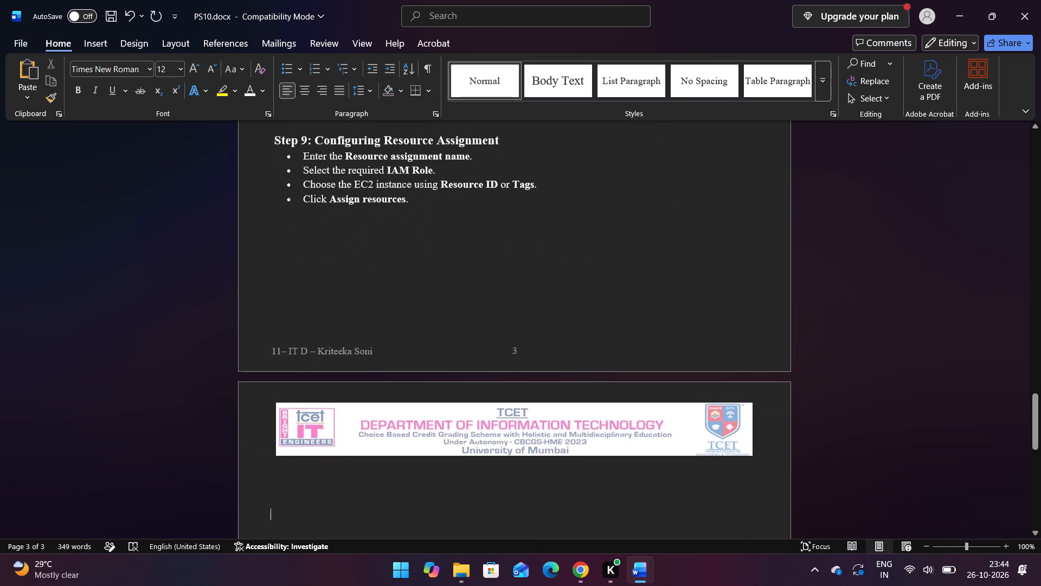
# Move the Assign resources picture up to the top of page 4, directly beneath the department banner.
pyautogui.scroll(-1, 599, 480)
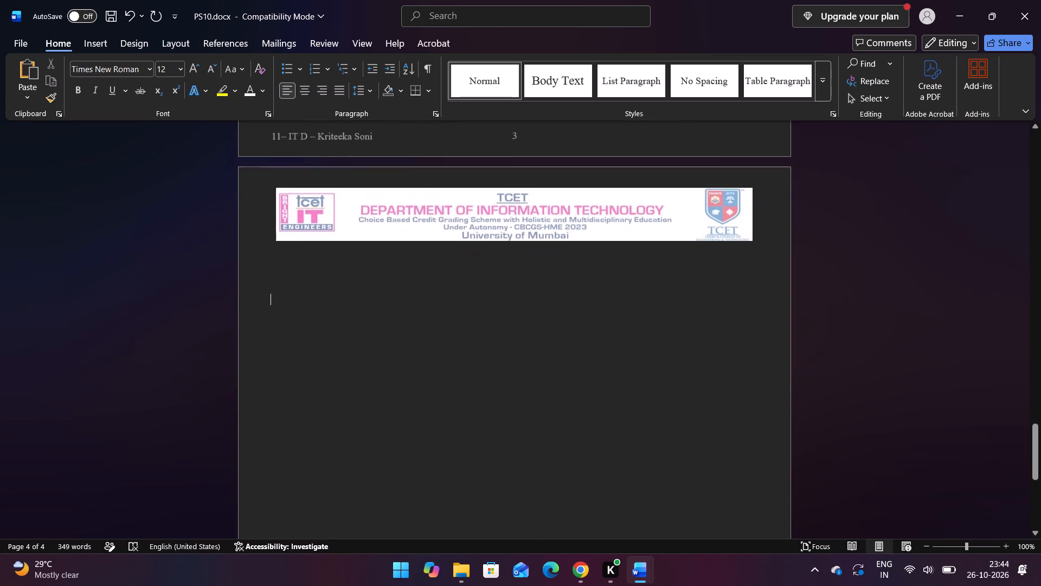
pyautogui.scroll(-12, 599, 480)
pyautogui.keyDown('ctrl'); pyautogui.scroll(-2, 599, 480); pyautogui.keyUp('ctrl')
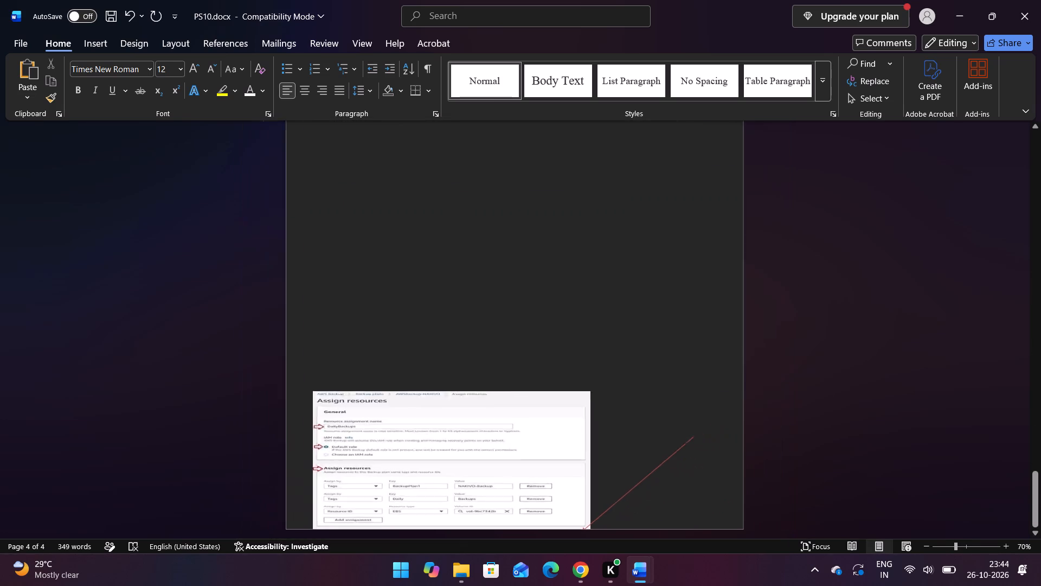
pyautogui.keyDown('ctrl'); pyautogui.scroll(-3, 599, 480); pyautogui.keyUp('ctrl')
pyautogui.moveTo(472, 497); pyautogui.dragTo(488, 398)
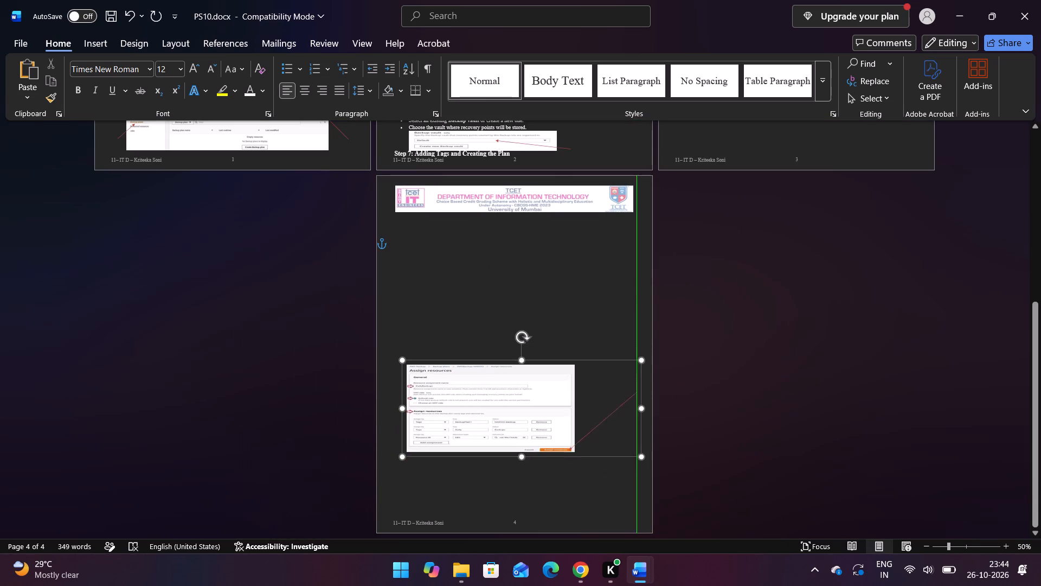
pyautogui.moveTo(488, 398); pyautogui.dragTo(479, 272)
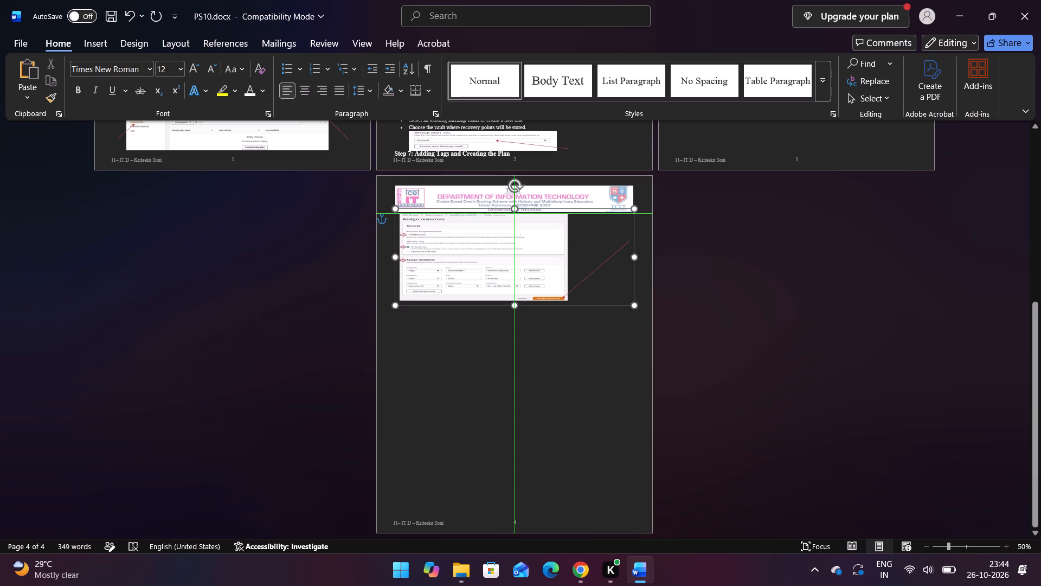
pyautogui.moveTo(479, 272); pyautogui.dragTo(479, 275)
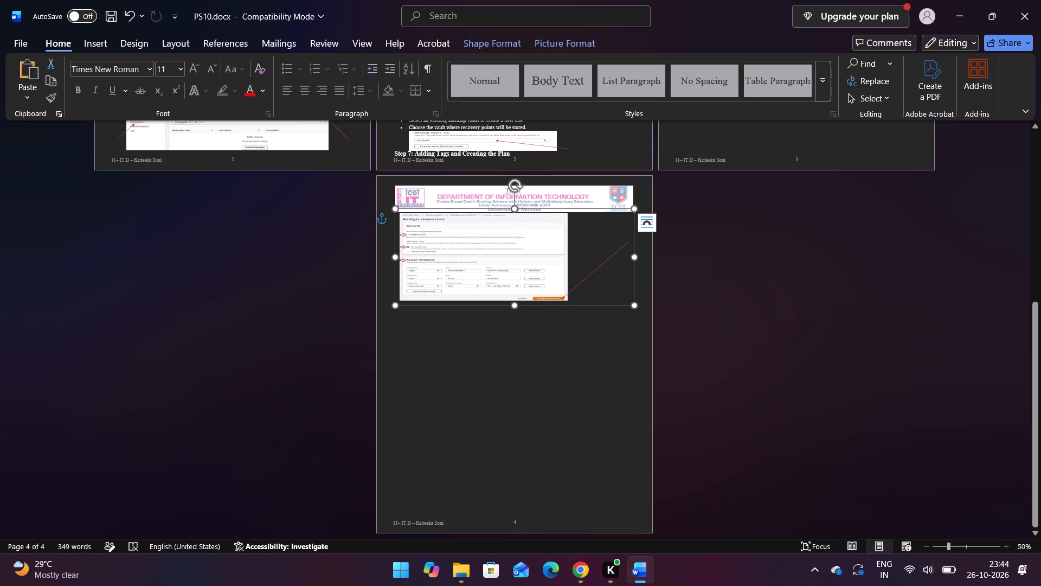
# Copy PS 2 Exp11.docx's page 4 content from the Step 10 heading through "Conclusion:" and paste it below PS10.docx's Assign resources picture.
pyautogui.click(406, 323)
pyautogui.doubleClick(406, 323)
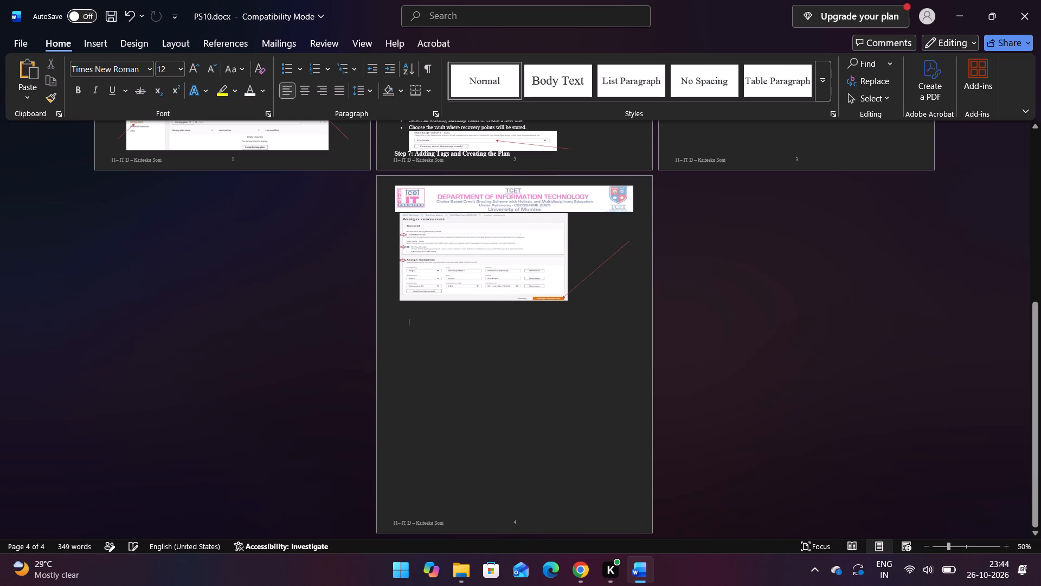
pyautogui.press('Down')
pyautogui.press('Down')
pyautogui.press('Down')
pyautogui.press('Down')
pyautogui.press('Up')
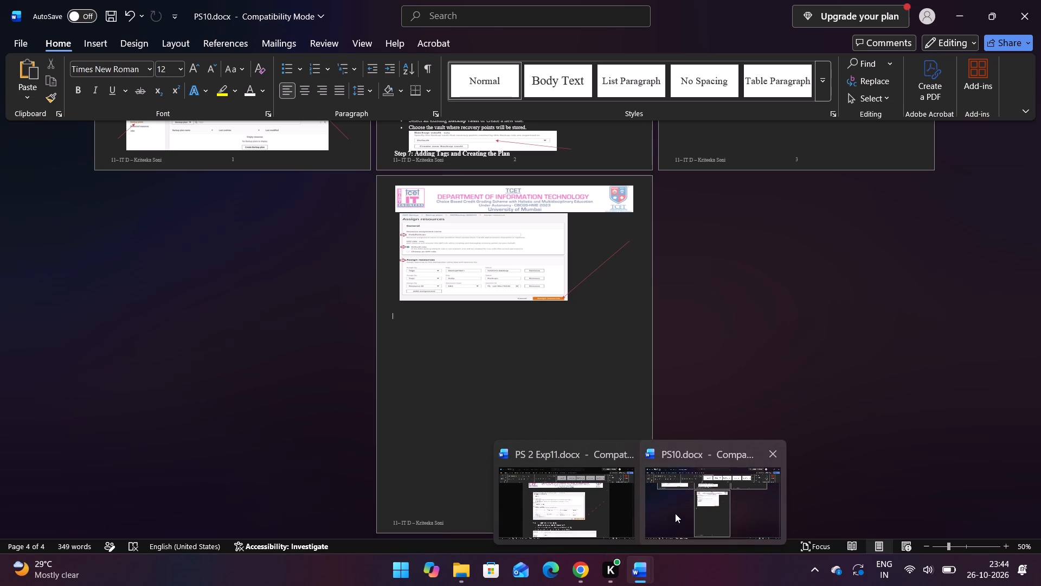
pyautogui.click(580, 524)
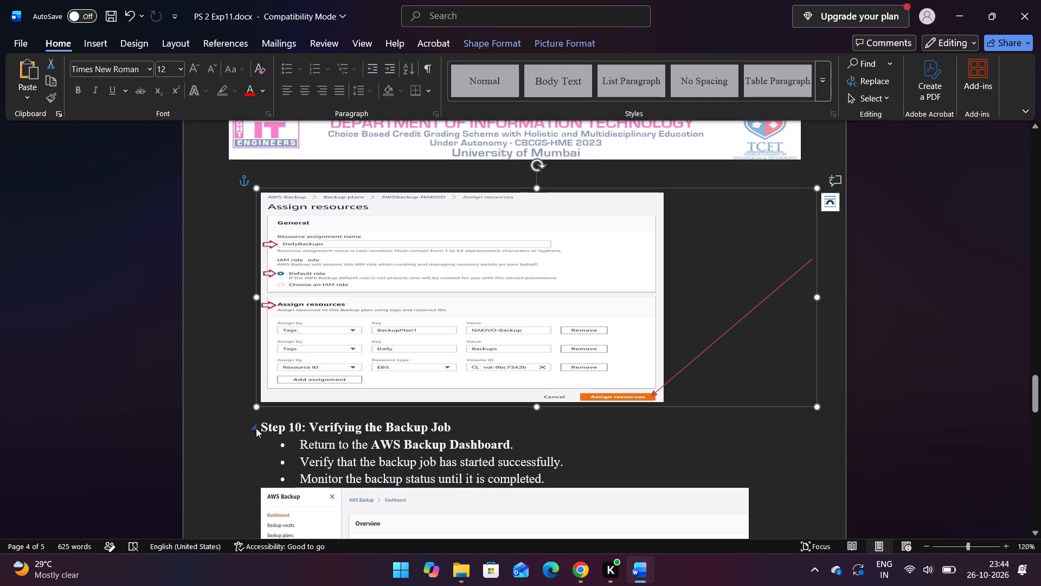
pyautogui.moveTo(261, 425); pyautogui.dragTo(522, 538)
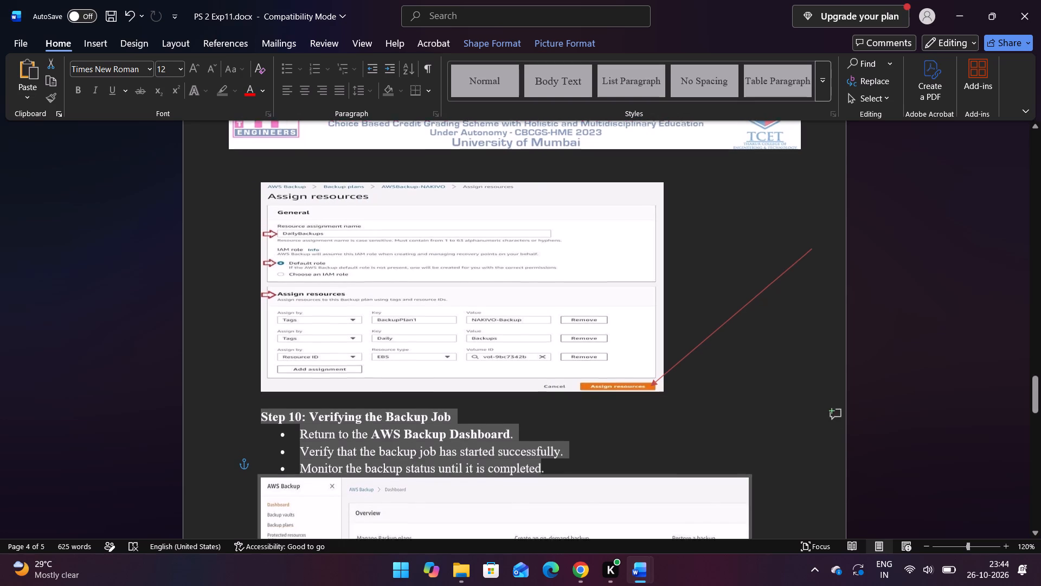
pyautogui.moveTo(522, 538); pyautogui.dragTo(467, 495)
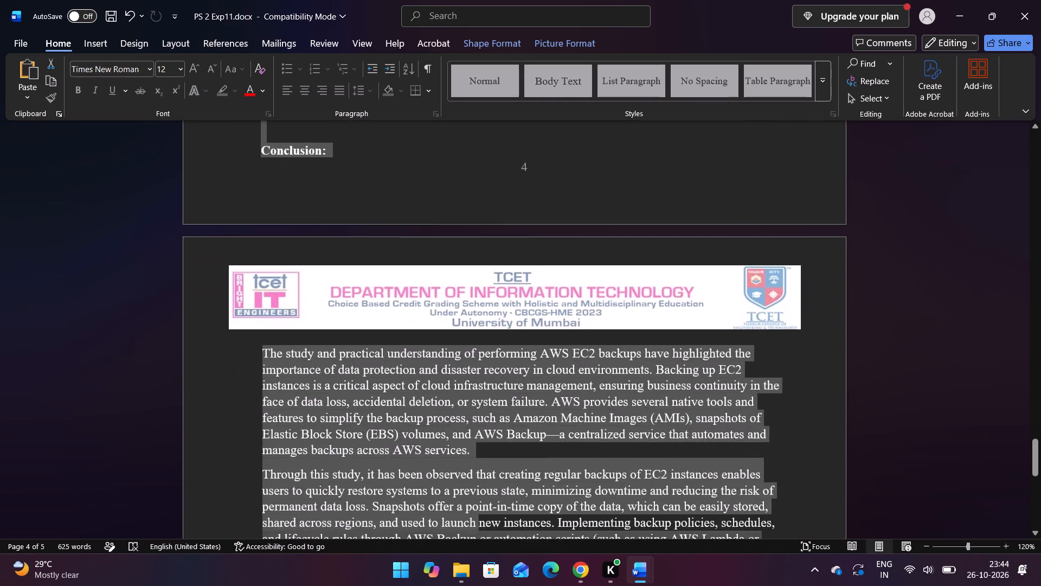
pyautogui.moveTo(467, 495); pyautogui.dragTo(403, 191)
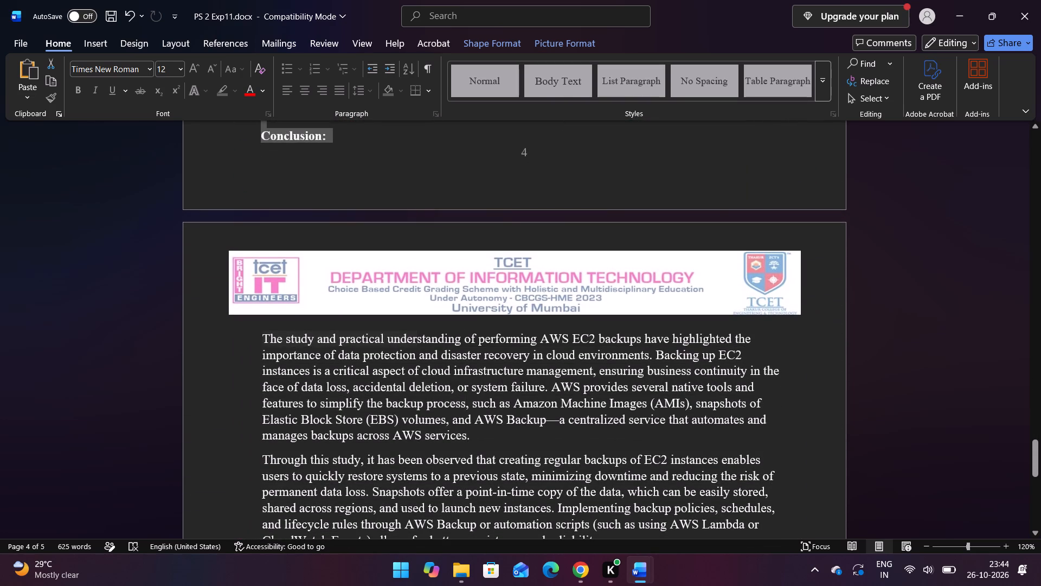
pyautogui.moveTo(403, 191); pyautogui.dragTo(400, 188)
pyautogui.hotkey('ctrl', 'c')
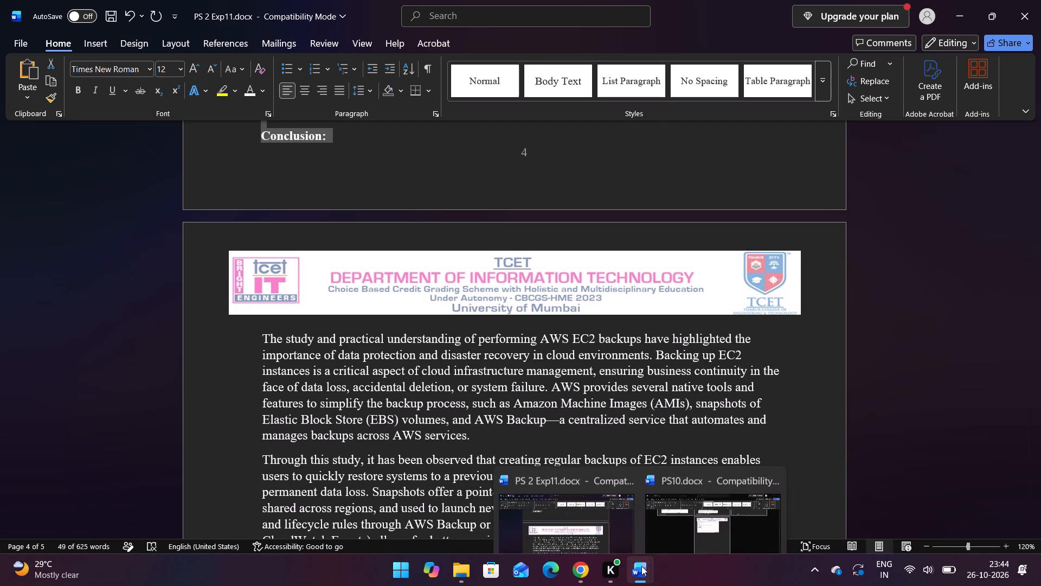
pyautogui.click(692, 514)
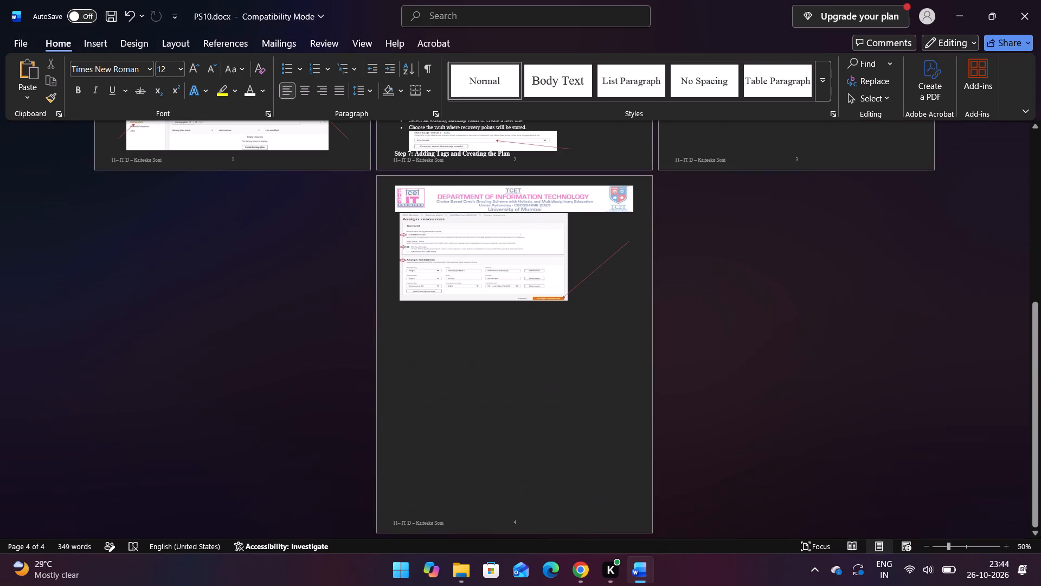
pyautogui.hotkey('ctrl', 'v')
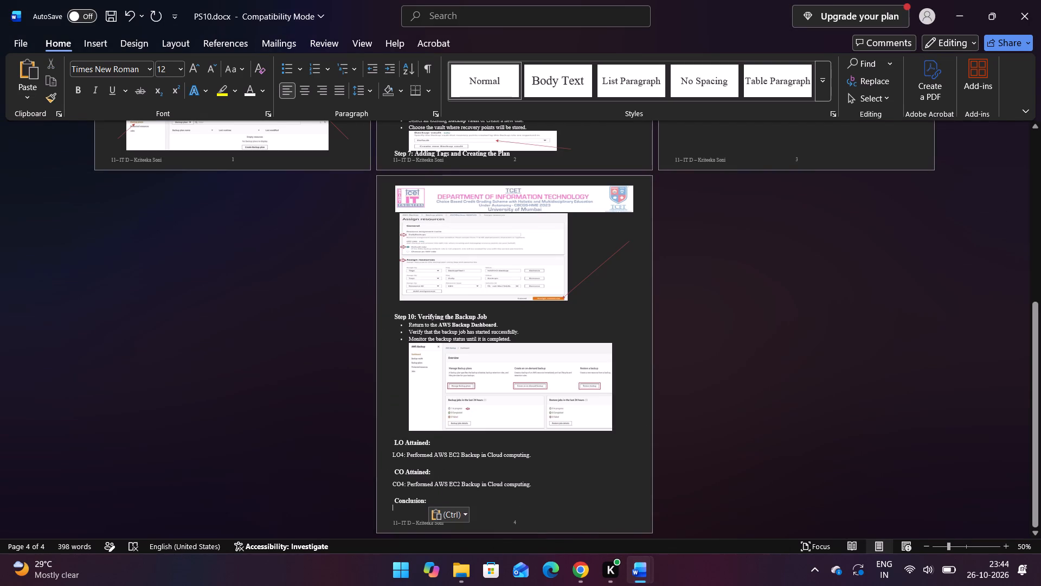
# Delete the LO Attained, CO Attained and Conclusion text below the Step 10 dashboard picture on page 4.
pyautogui.moveTo(439, 495); pyautogui.dragTo(397, 429)
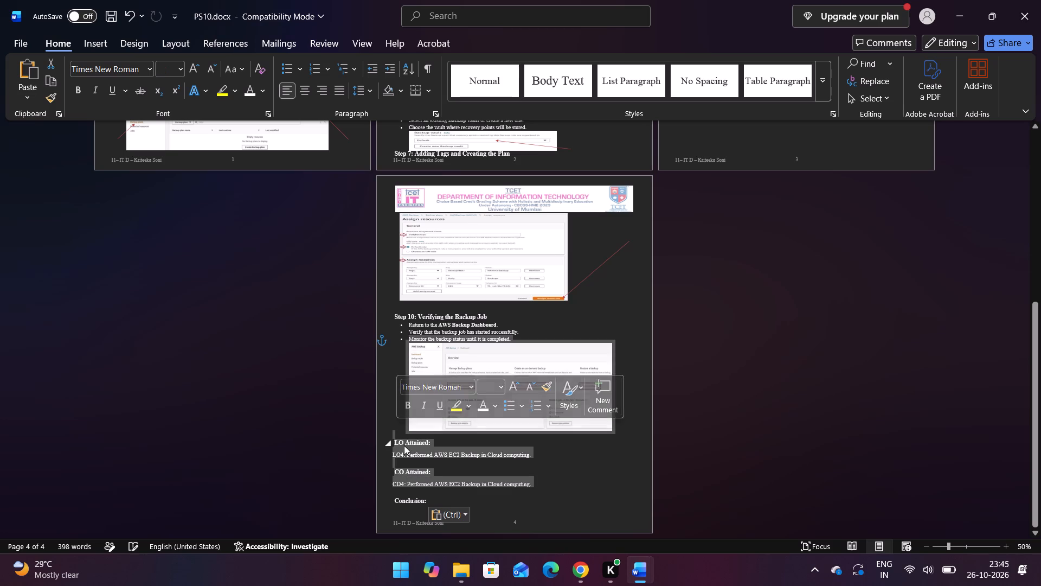
pyautogui.click(405, 455)
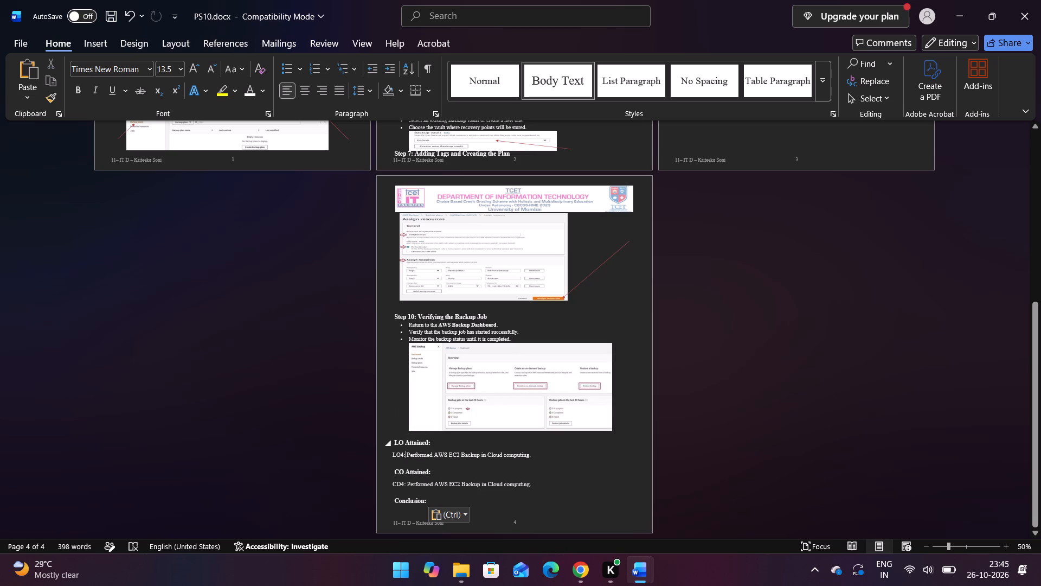
pyautogui.moveTo(393, 437); pyautogui.dragTo(395, 439)
pyautogui.moveTo(395, 439); pyautogui.dragTo(439, 499)
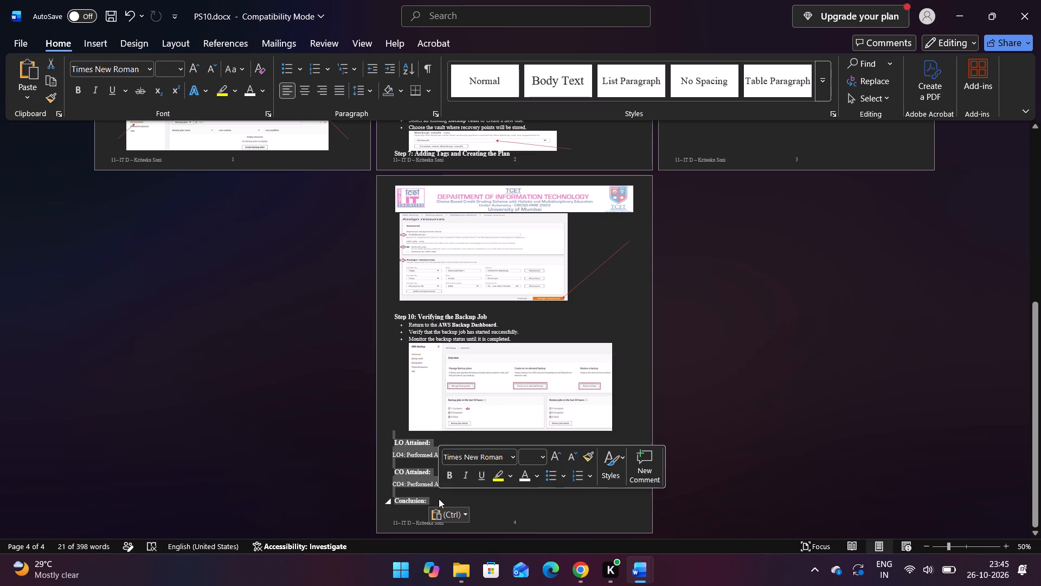
pyautogui.press('BackSpace')
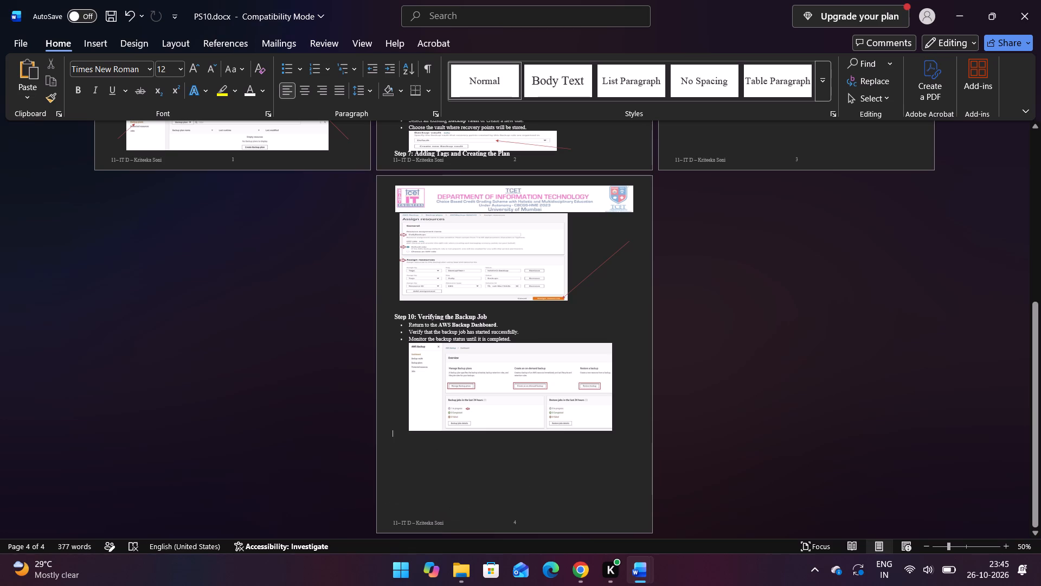
# Review the layout of the copied steps and pictures across all pages of PS10.docx.
pyautogui.scroll(12, 456, 387)
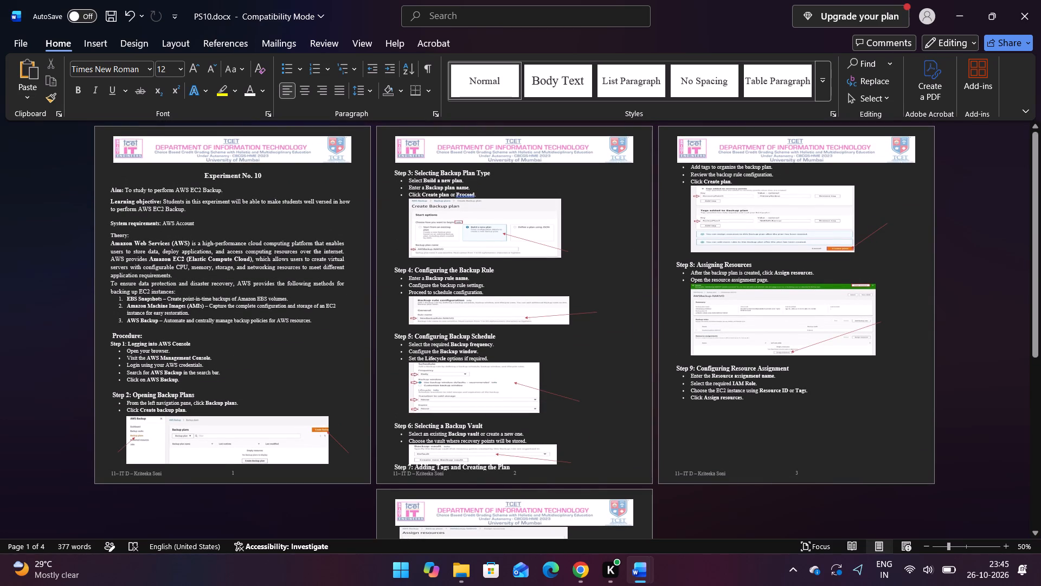
pyautogui.scroll(-5, 553, 493)
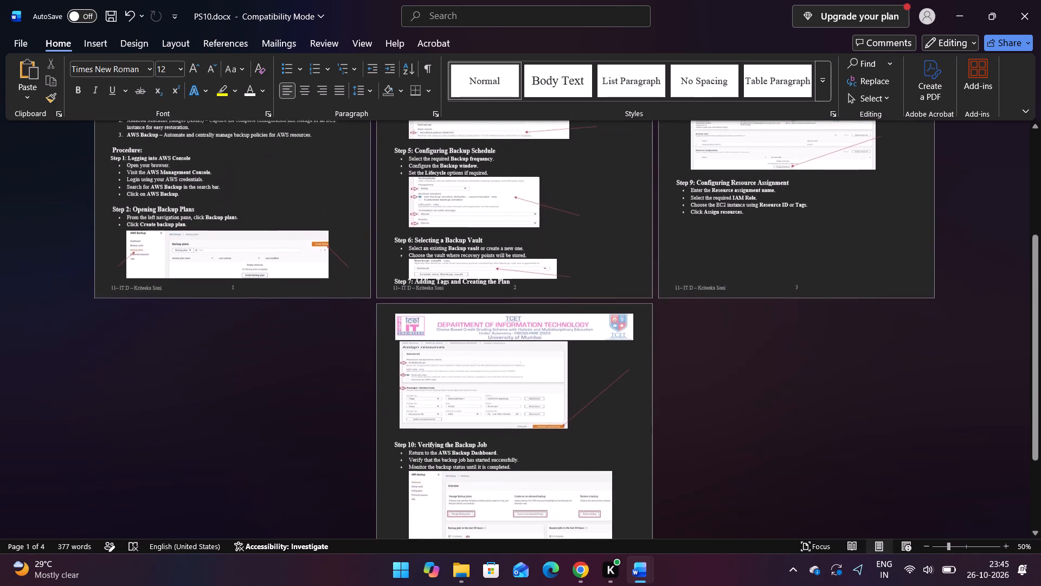
pyautogui.scroll(2, 553, 493)
pyautogui.scroll(-1, 553, 493)
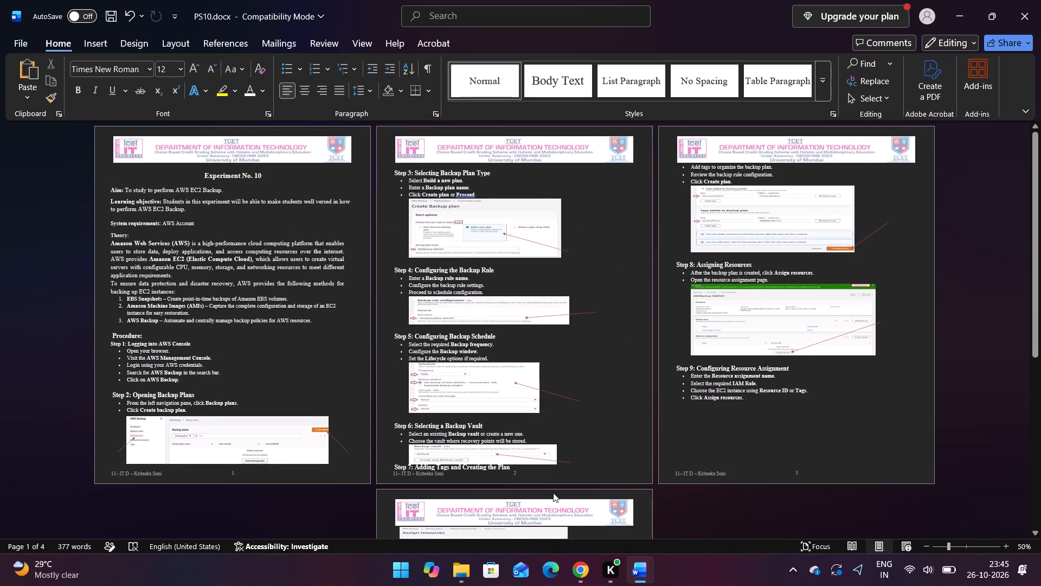
pyautogui.scroll(-1, 553, 493)
pyautogui.scroll(6, 553, 493)
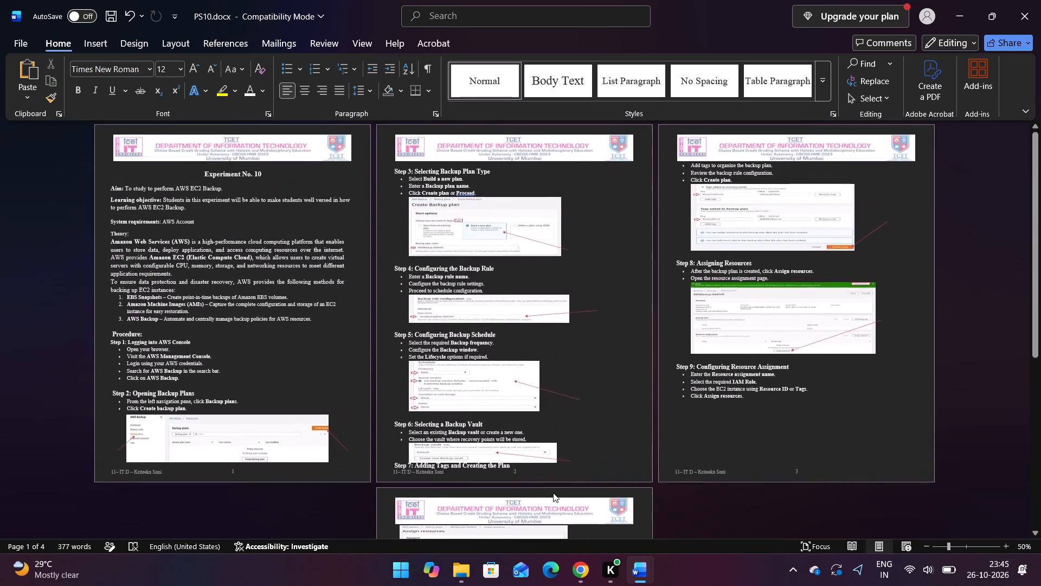
pyautogui.scroll(2, 553, 493)
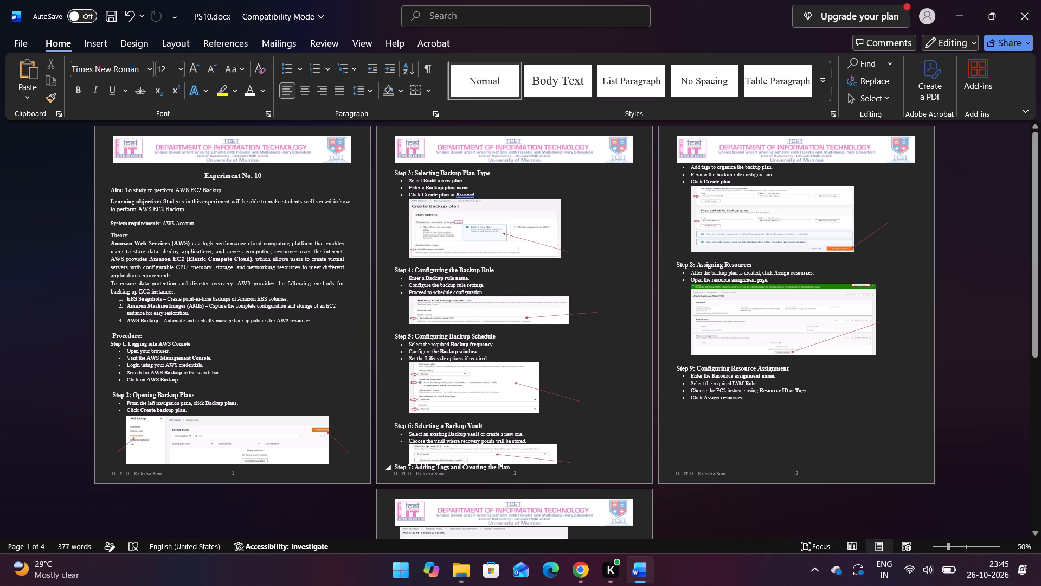
# Set the text wrapping of the Backup vault picture under Step 6 on page 2 to Top and Bottom.
pyautogui.click(525, 442)
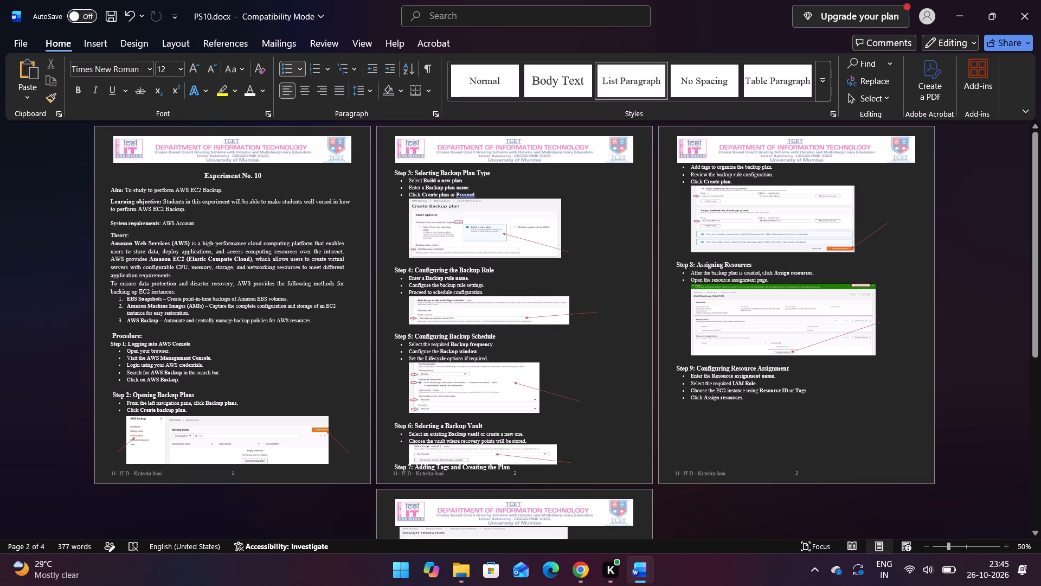
pyautogui.click(550, 455)
pyautogui.click(583, 454)
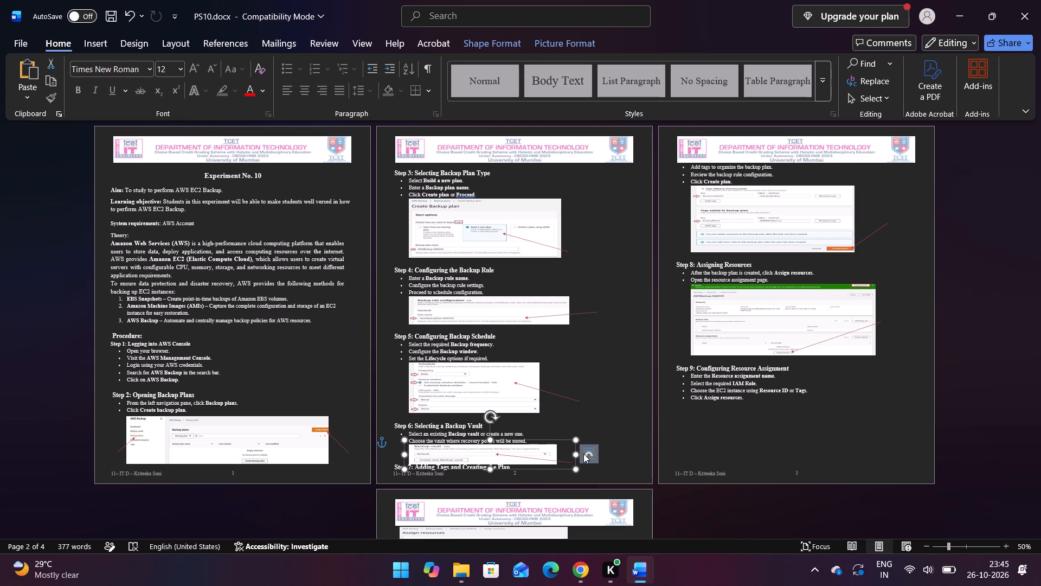
pyautogui.click(627, 466)
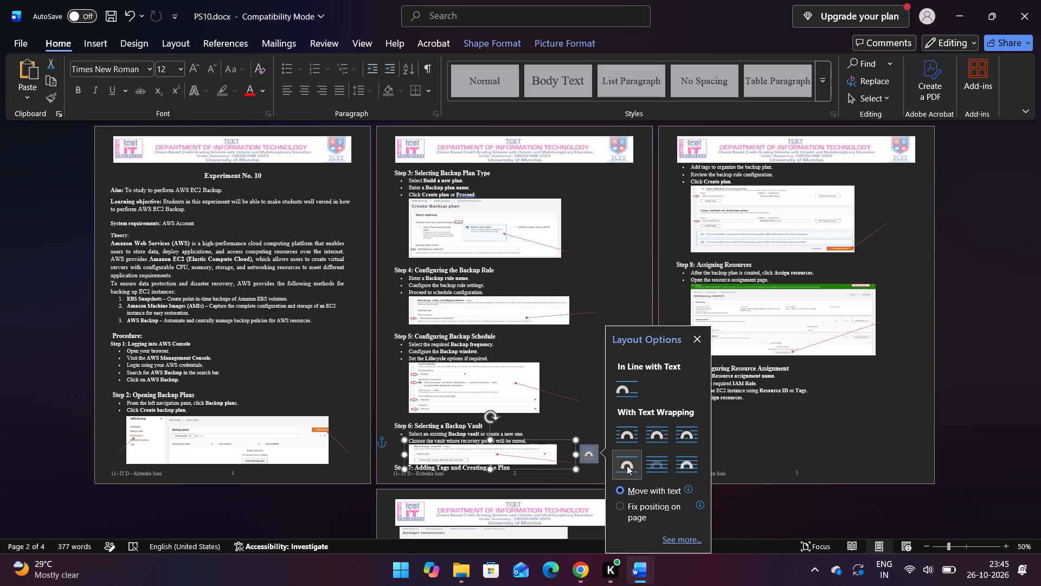
# Add blank space after Step 6's last bullet to push the Step 7 heading onto page 3.
pyautogui.click(534, 443)
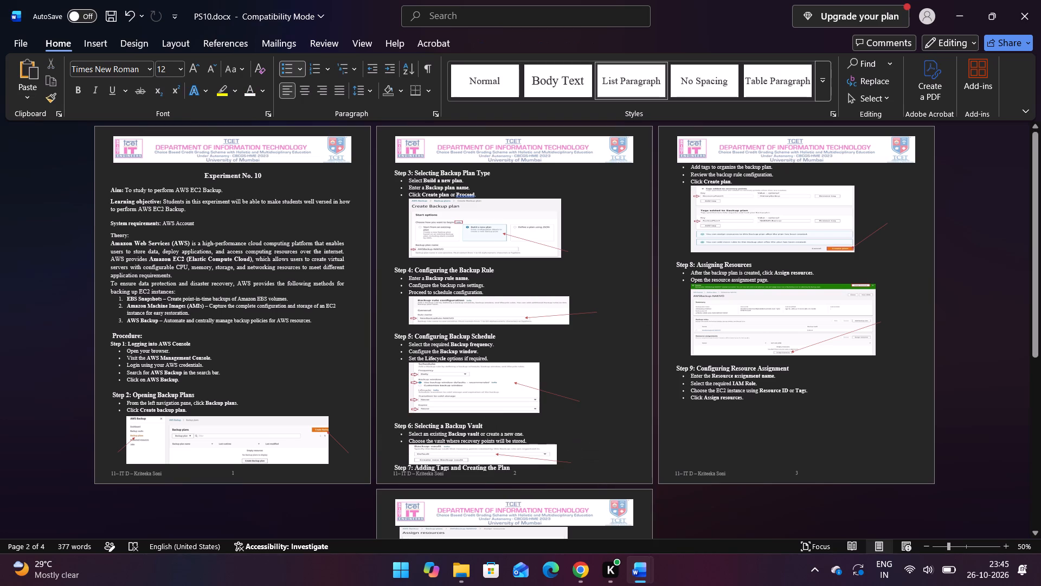
pyautogui.press('Return')
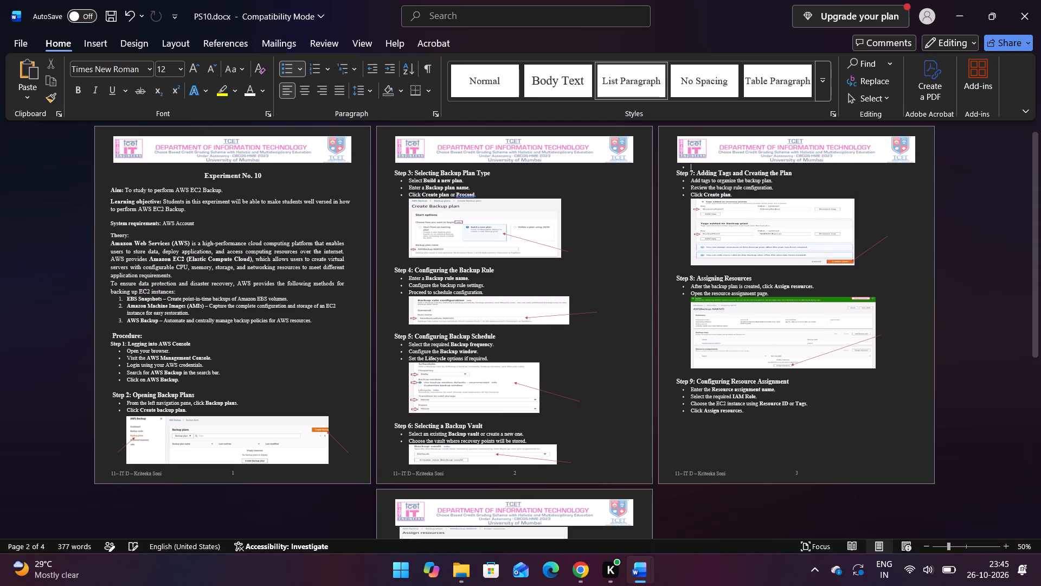
pyautogui.press('Return')
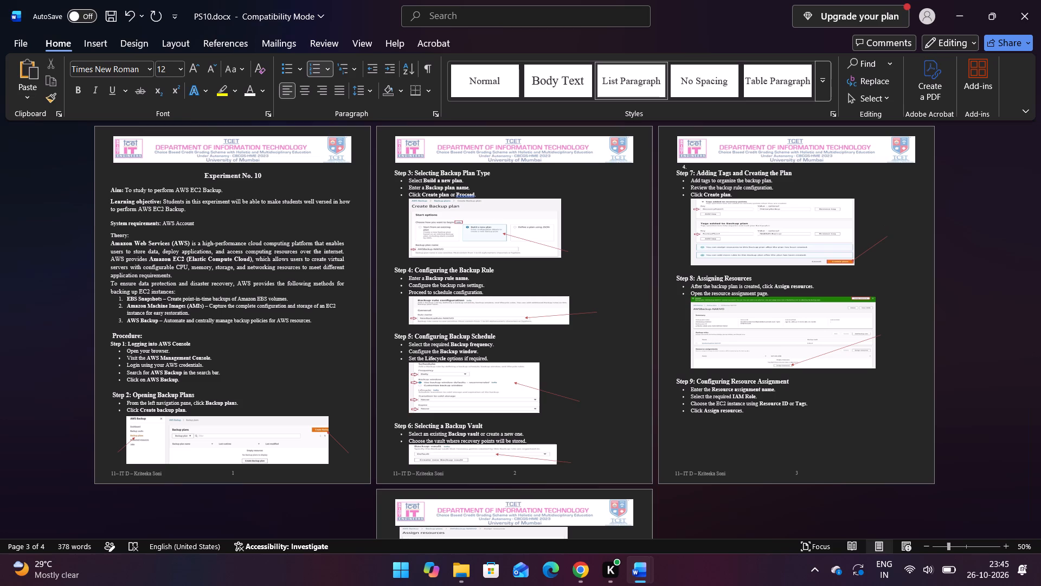
pyautogui.press('Return')
pyautogui.press('Return')
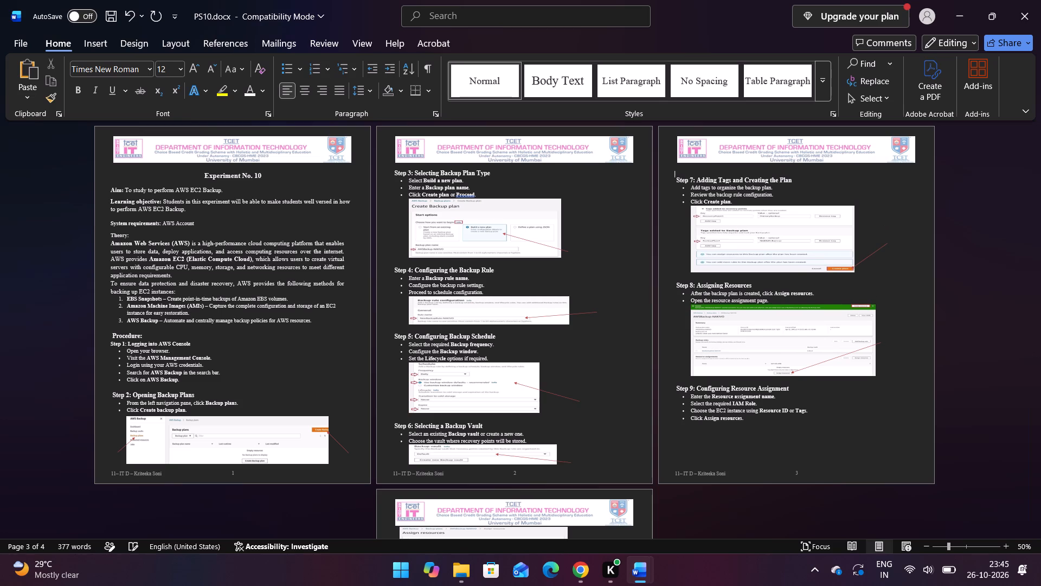
pyautogui.press('BackSpace')
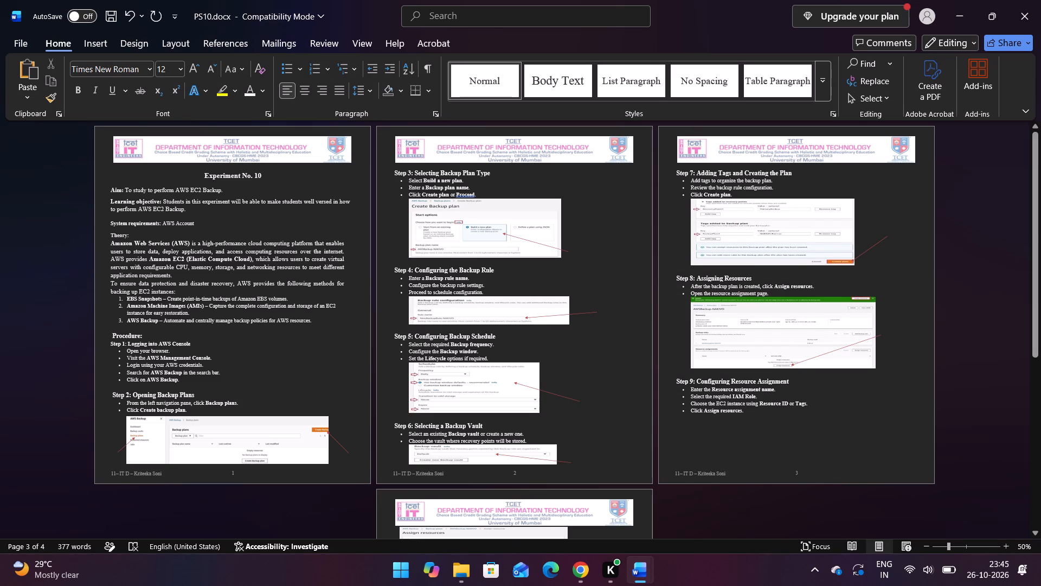
# Move the Backup vault picture from page 2 to the top of page 3, directly beneath the department banner.
pyautogui.click(516, 450)
pyautogui.moveTo(516, 450); pyautogui.dragTo(551, 419)
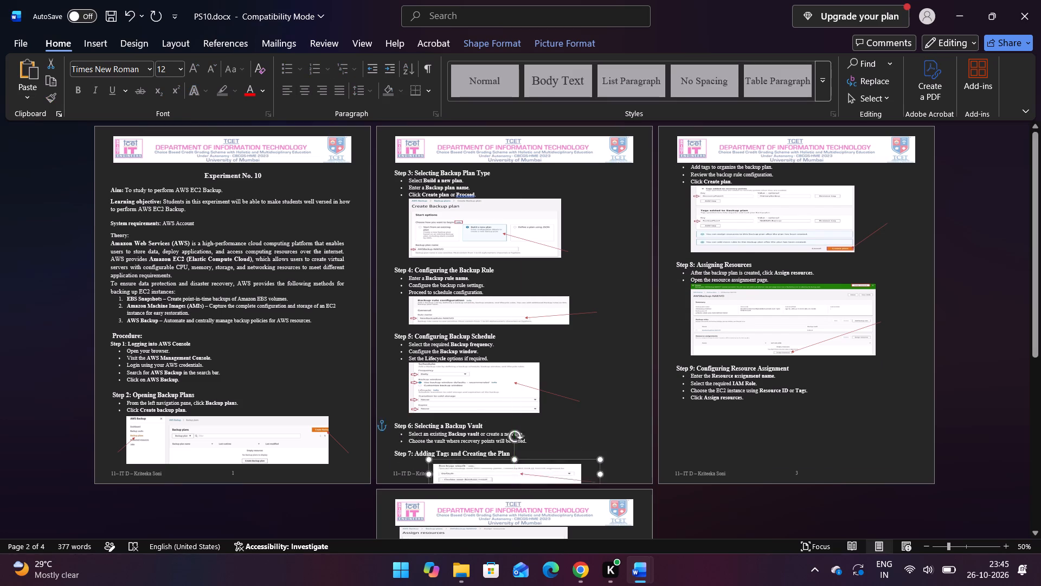
pyautogui.moveTo(551, 419); pyautogui.dragTo(743, 298)
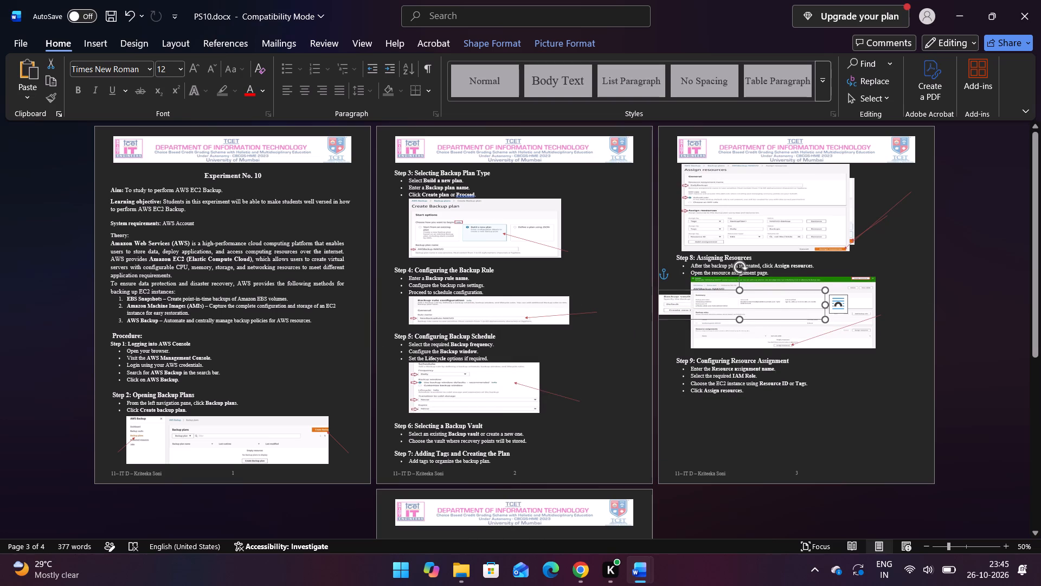
pyautogui.moveTo(672, 306); pyautogui.dragTo(705, 111)
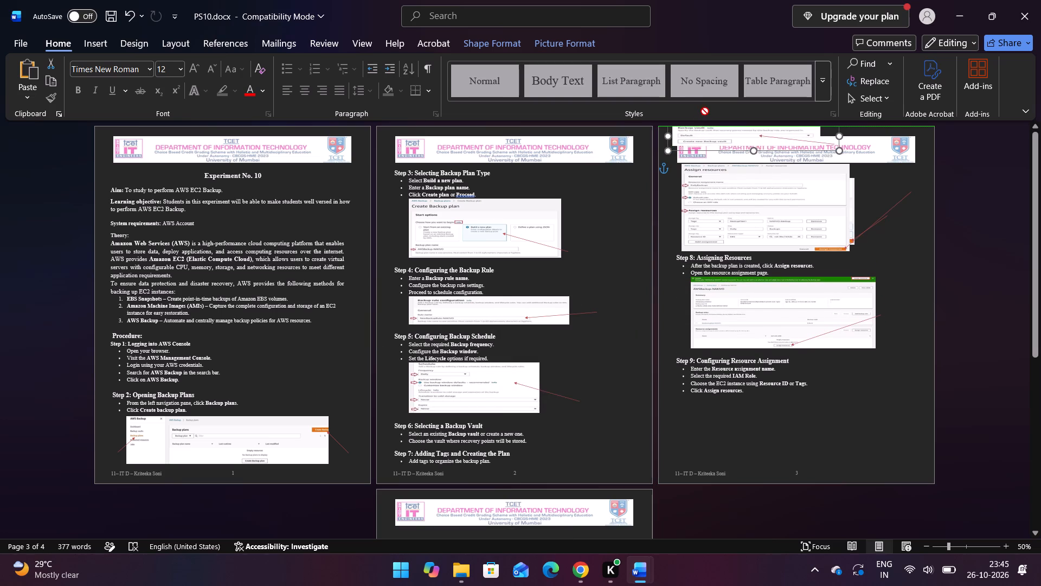
pyautogui.moveTo(705, 111); pyautogui.dragTo(693, 187)
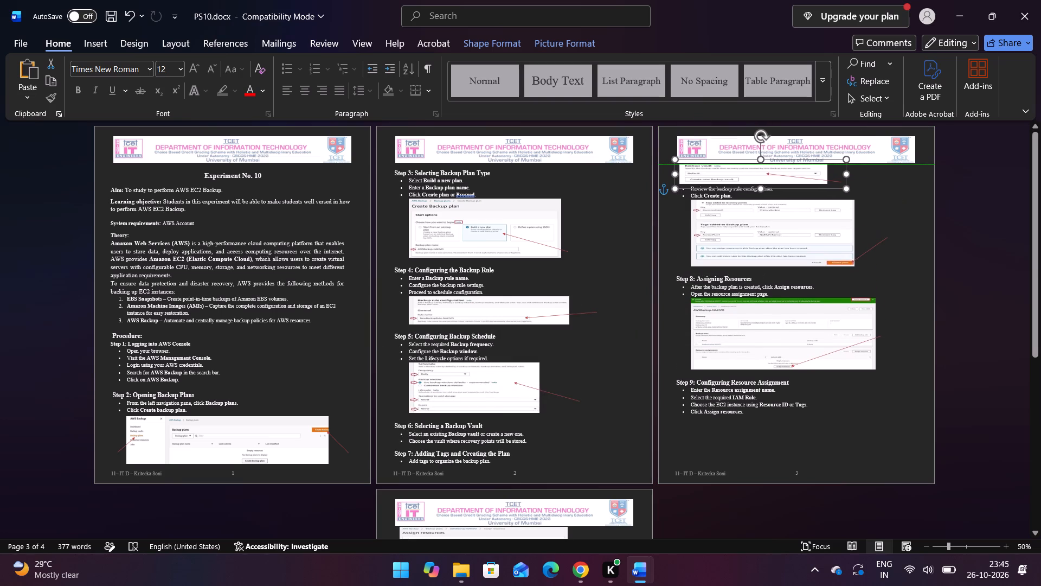
pyautogui.moveTo(693, 187); pyautogui.dragTo(702, 187)
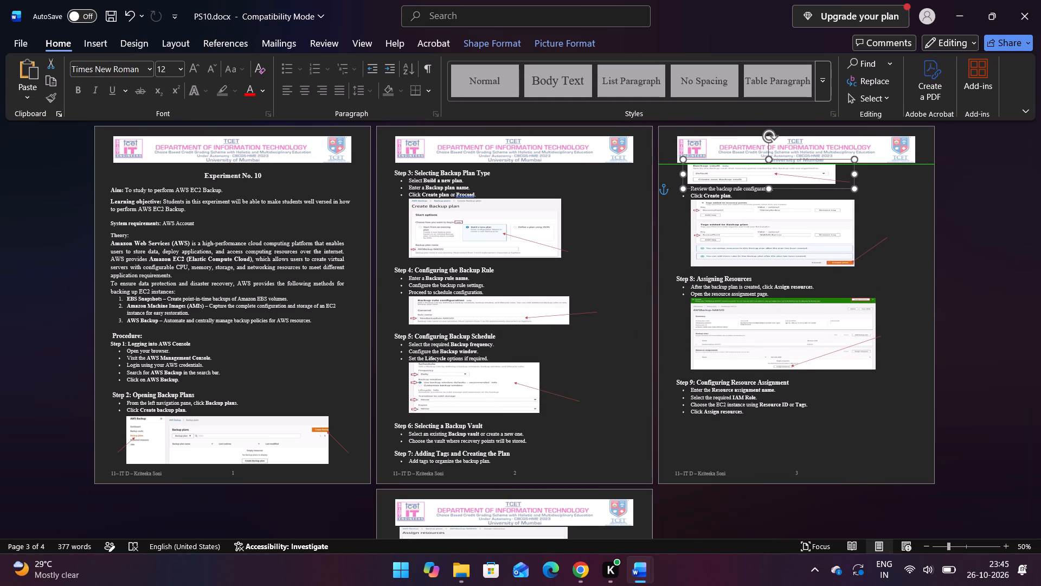
pyautogui.moveTo(702, 187); pyautogui.dragTo(703, 186)
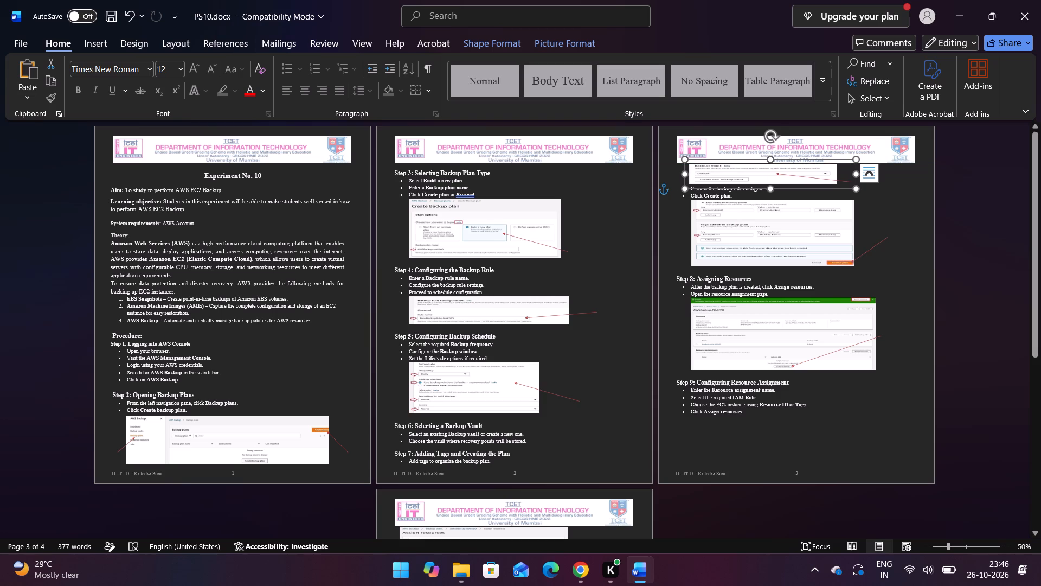
# Insert four blank lines before the "Step 7: Adding Tags and Creating the Plan" heading to push it onto page 3.
pyautogui.click(395, 453)
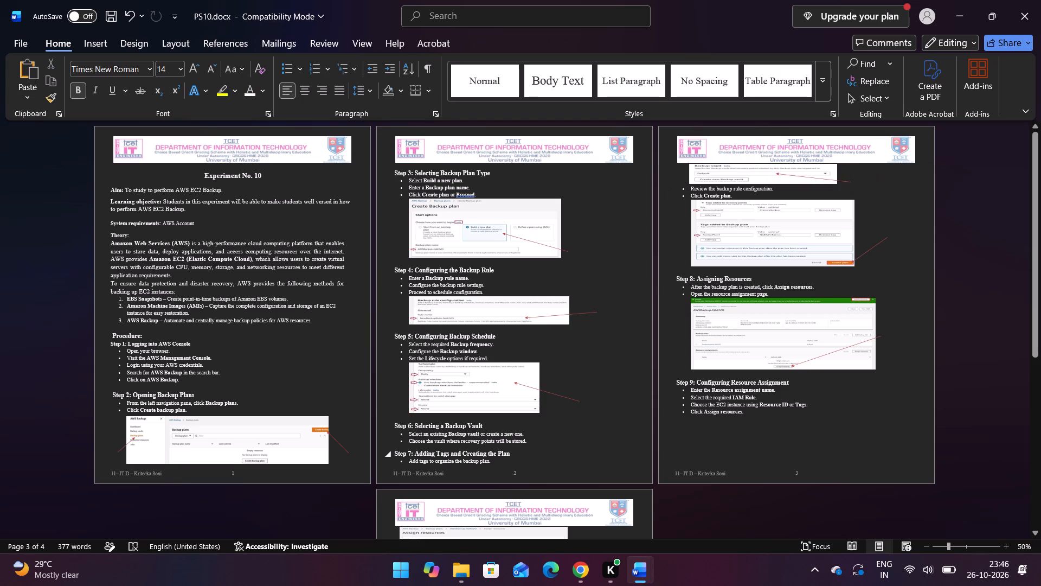
pyautogui.press('Return')
pyautogui.press('Return')
pyautogui.press('Return')
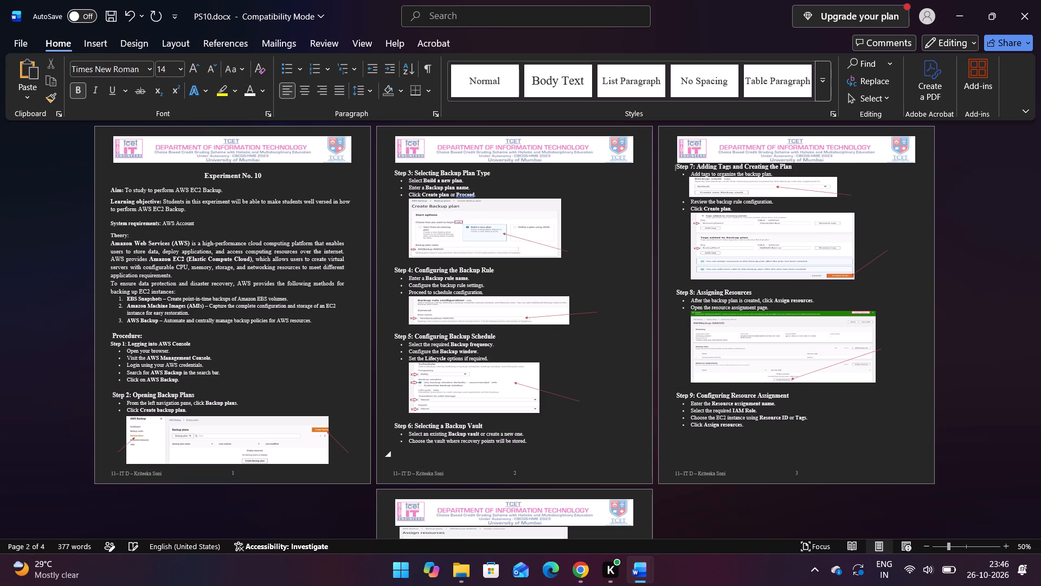
pyautogui.press('Return')
# Stack the Backup vault picture and the tags picture beneath Step 7's "Click Create plan." bullet on page 3.
pyautogui.click(754, 198)
pyautogui.moveTo(754, 198); pyautogui.dragTo(753, 204)
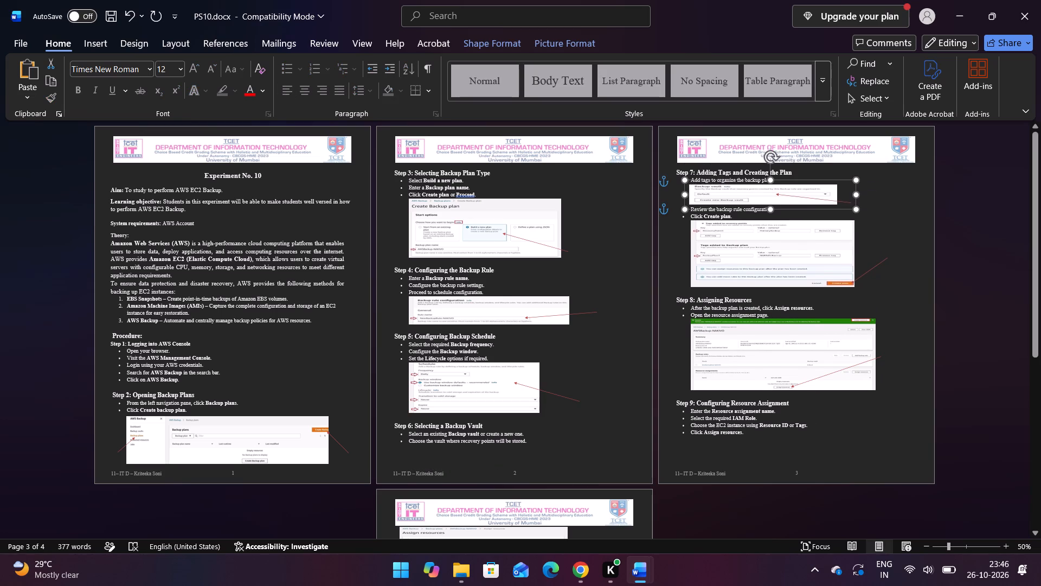
pyautogui.moveTo(753, 204); pyautogui.dragTo(756, 216)
pyautogui.click(763, 240)
pyautogui.moveTo(763, 240); pyautogui.dragTo(764, 265)
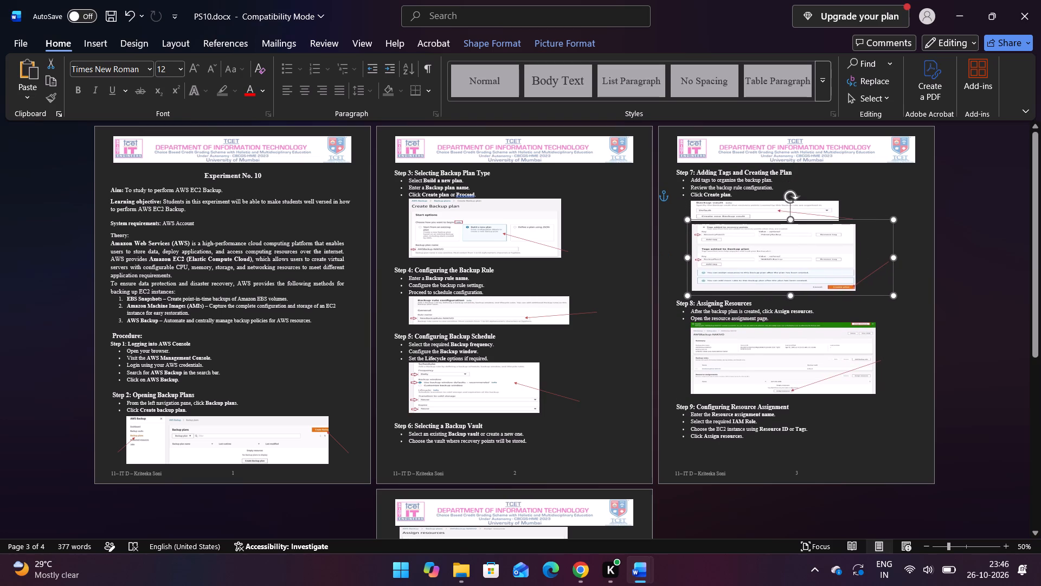
pyautogui.moveTo(764, 265); pyautogui.dragTo(761, 265)
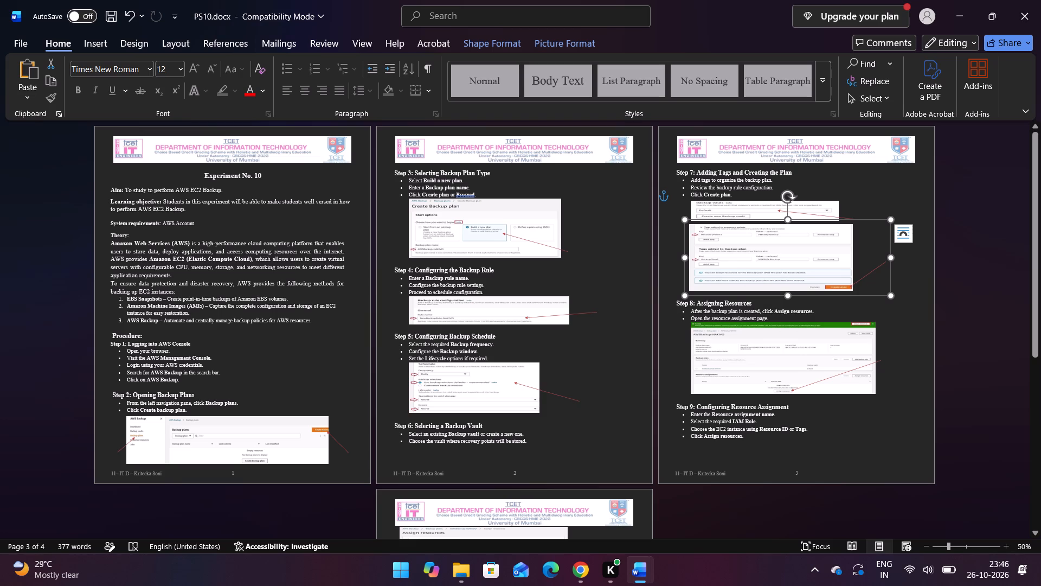
# Move the Backup vault picture above the Step 7 heading at the top of page 3.
pyautogui.click(589, 433)
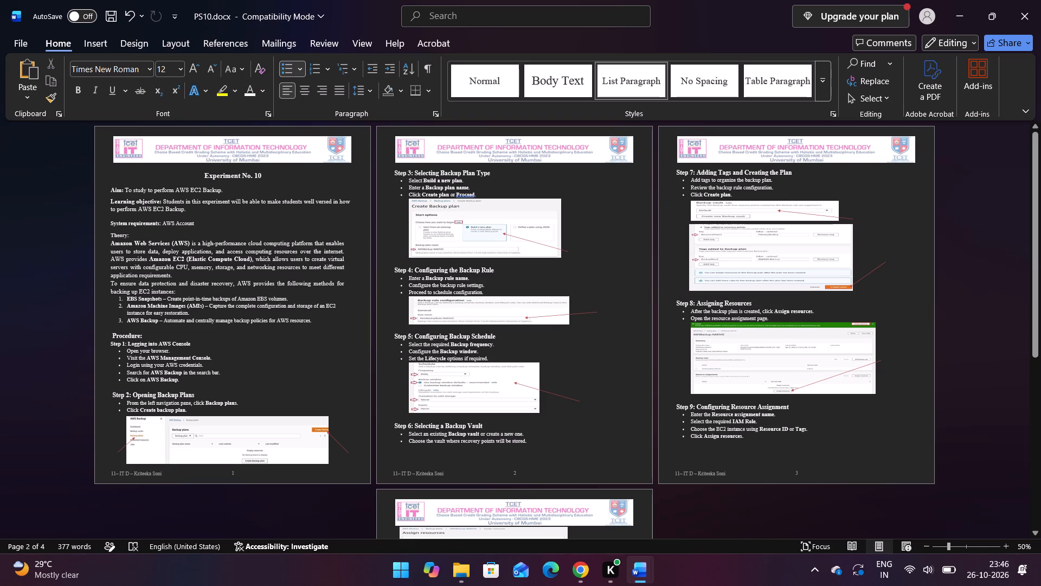
pyautogui.moveTo(737, 209); pyautogui.dragTo(734, 177)
# Place the Assign resources picture between Step 7's bullets and the Step 8 heading on page 3, with Top and Bottom text wrapping.
pyautogui.click(742, 208)
pyautogui.click(742, 208)
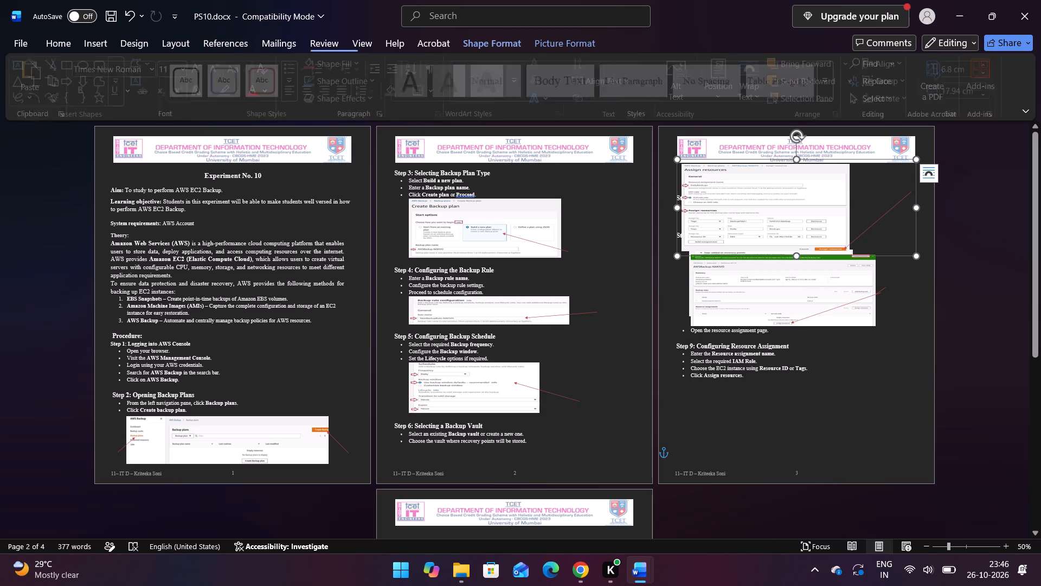
pyautogui.moveTo(744, 205); pyautogui.dragTo(746, 222)
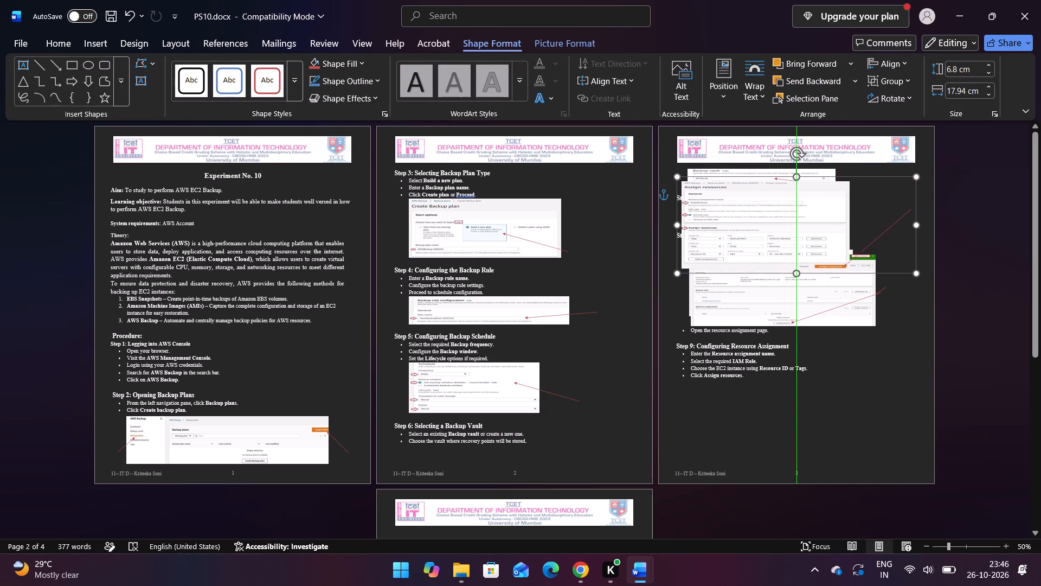
pyautogui.moveTo(746, 222); pyautogui.dragTo(753, 283)
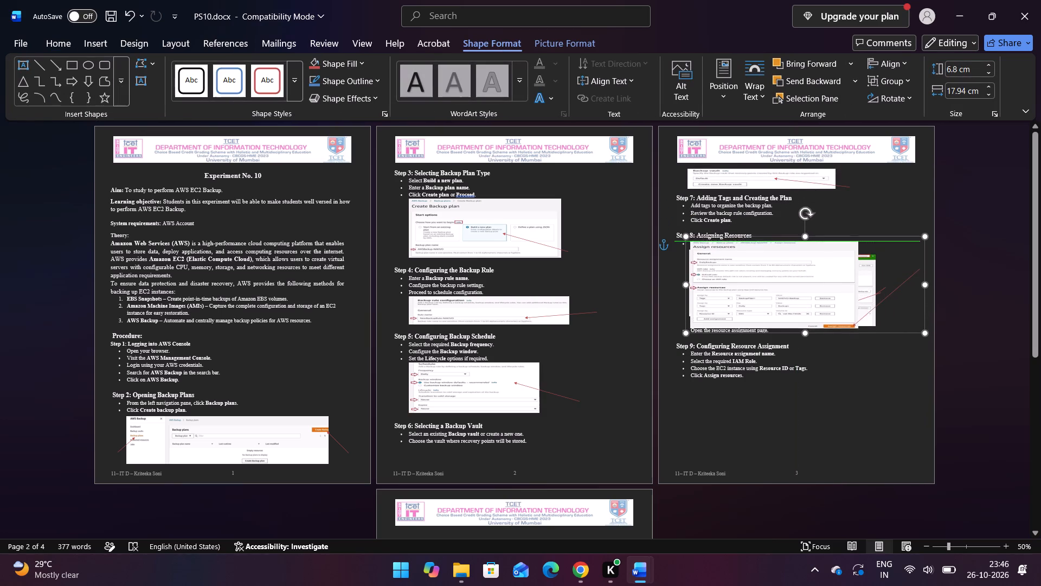
pyautogui.moveTo(753, 283); pyautogui.dragTo(749, 255)
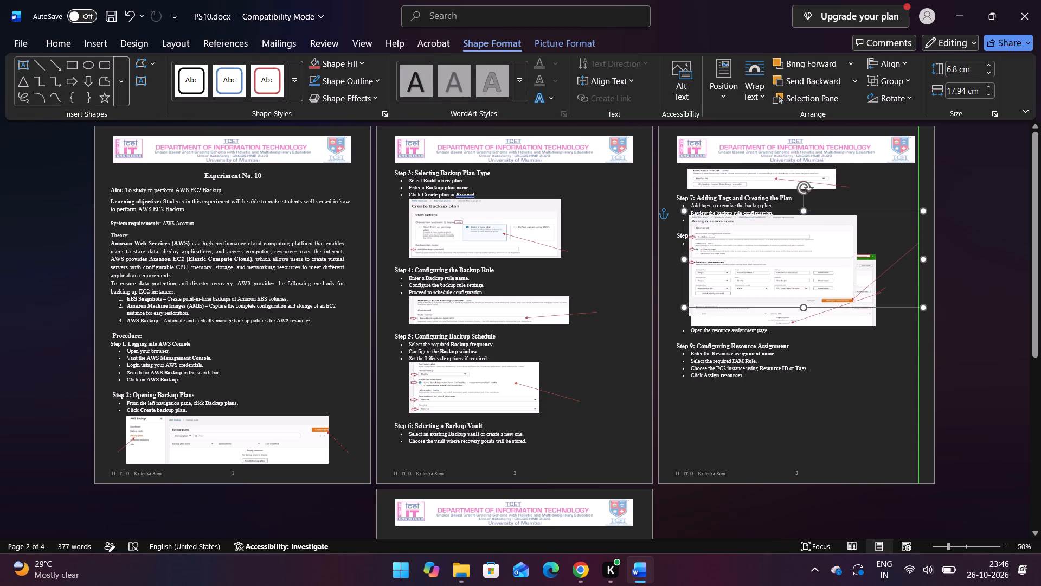
pyautogui.moveTo(749, 255); pyautogui.dragTo(749, 269)
pyautogui.click(934, 241)
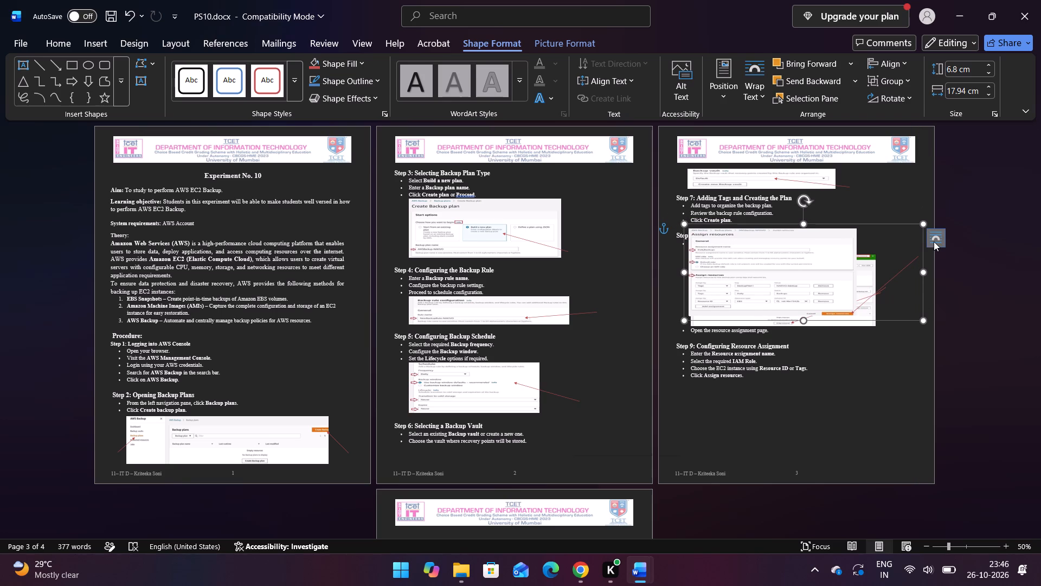
pyautogui.click(600, 370)
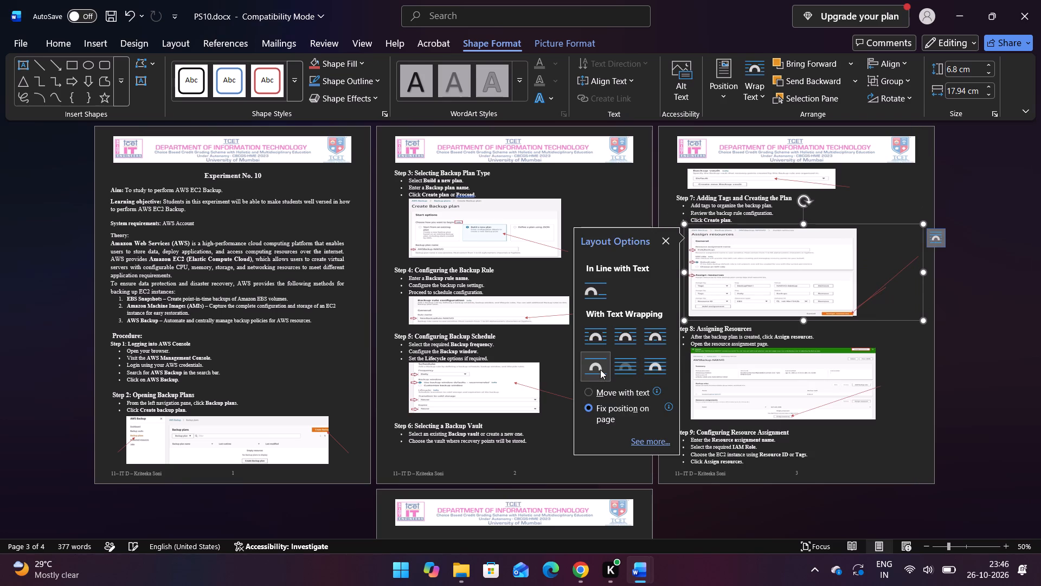
pyautogui.click(827, 445)
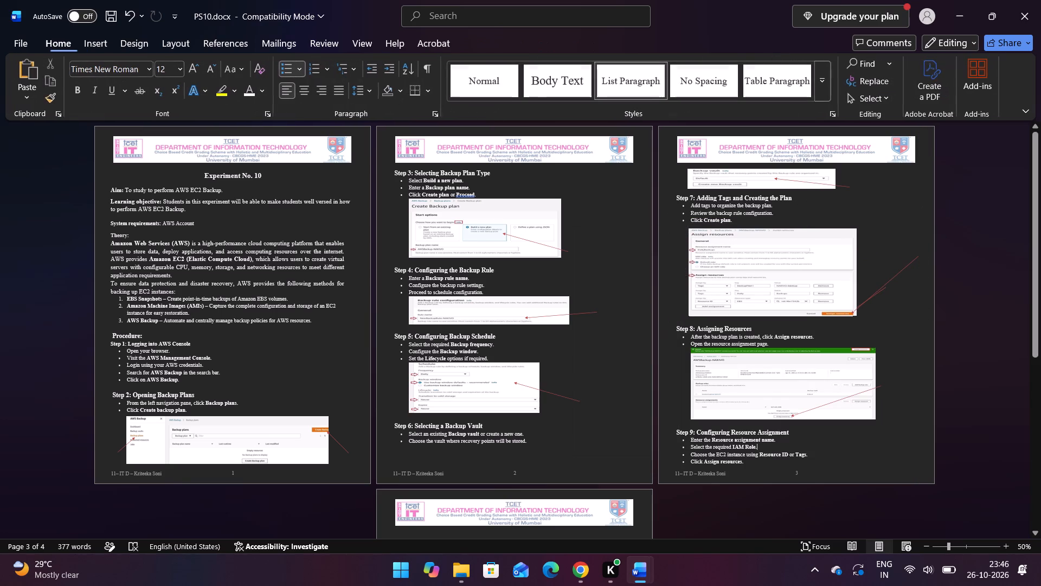
# Insert five blank lines before the "Step 9: Configuring Resource Assignment" heading to push it onto page 4.
pyautogui.scroll(-1, 780, 412)
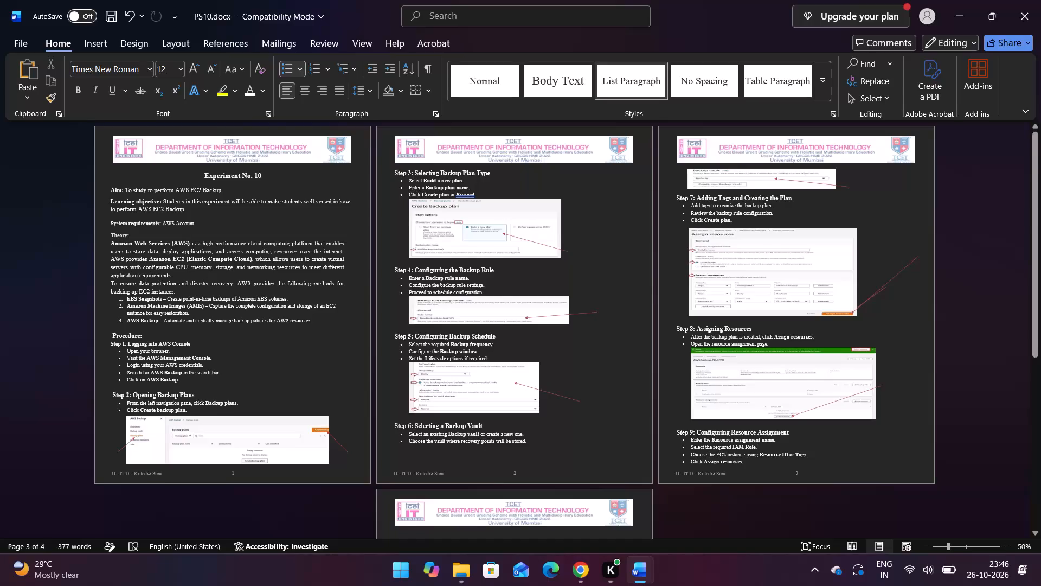
pyautogui.scroll(-7, 780, 412)
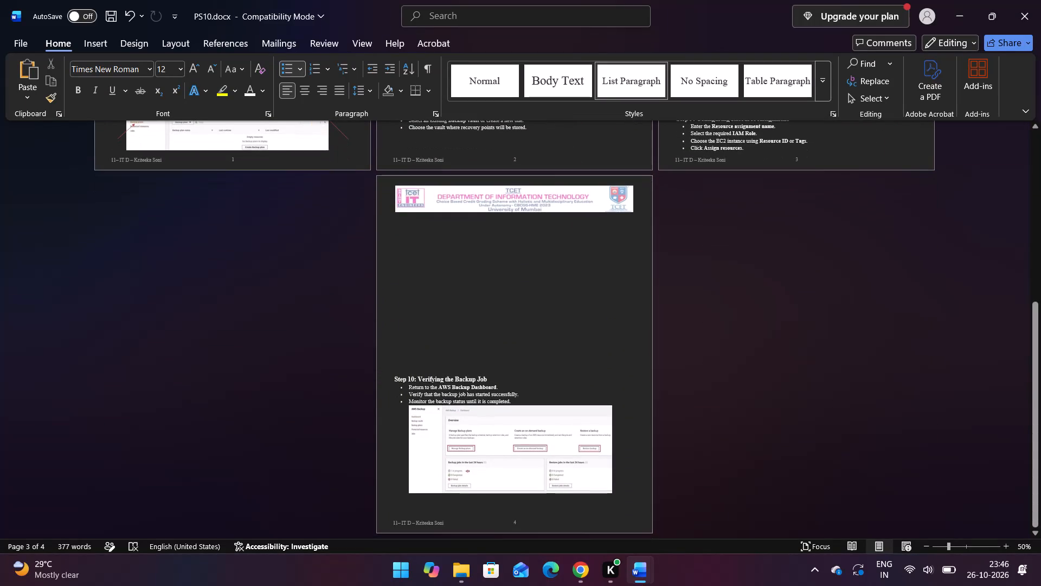
pyautogui.scroll(-1, 780, 412)
pyautogui.scroll(3, 780, 412)
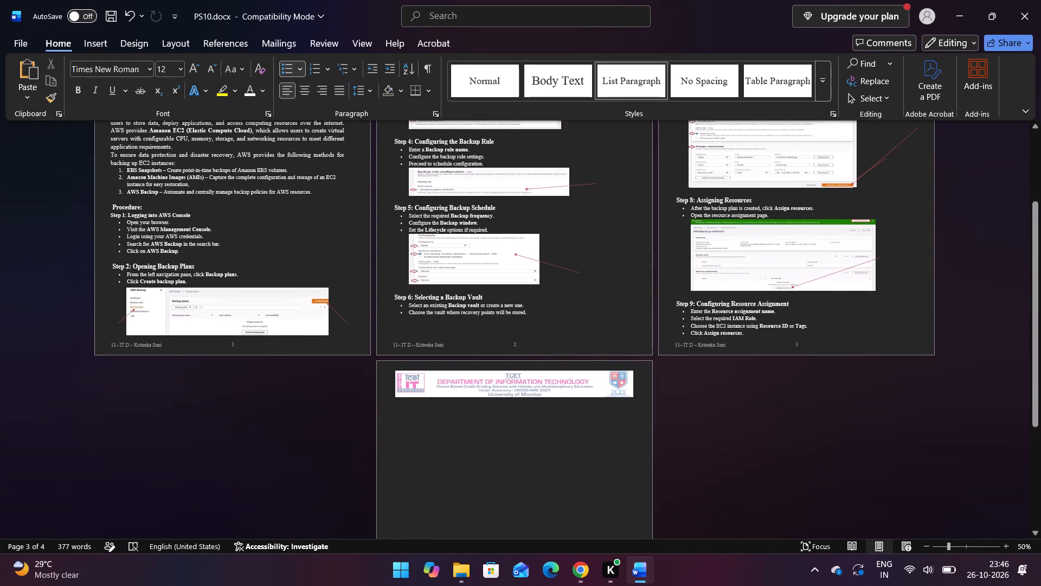
pyautogui.click(676, 302)
pyautogui.press('Return')
pyautogui.press('Return')
pyautogui.press('Return')
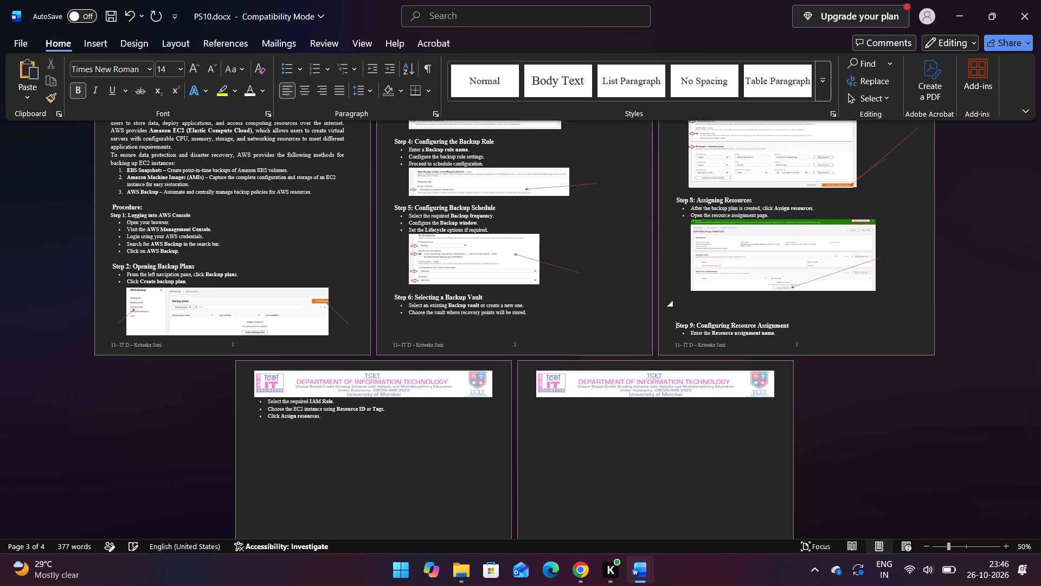
pyautogui.press('Return')
pyautogui.press('Return')
pyautogui.scroll(-1, 634, 388)
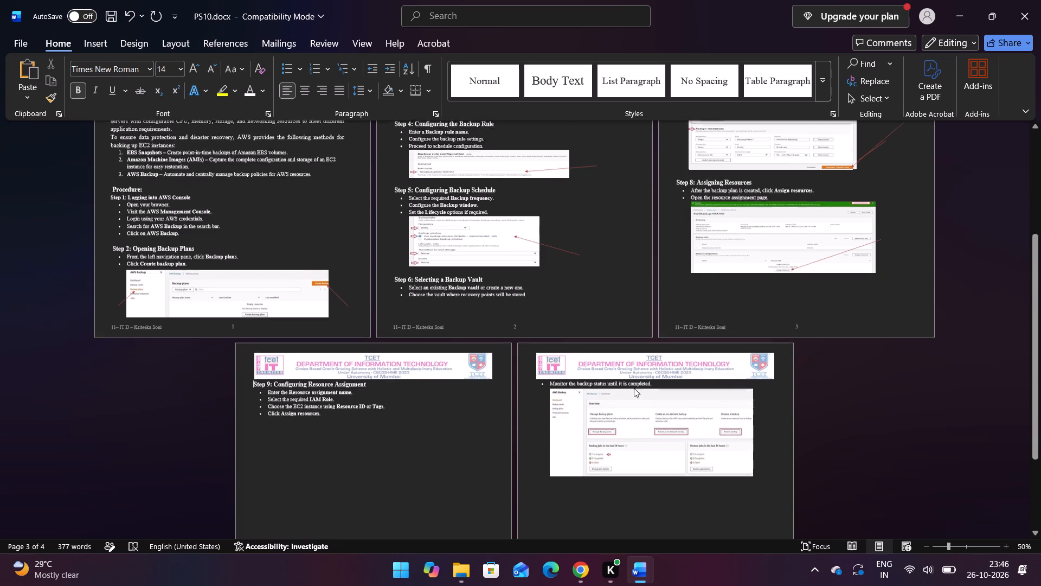
pyautogui.scroll(-2, 634, 388)
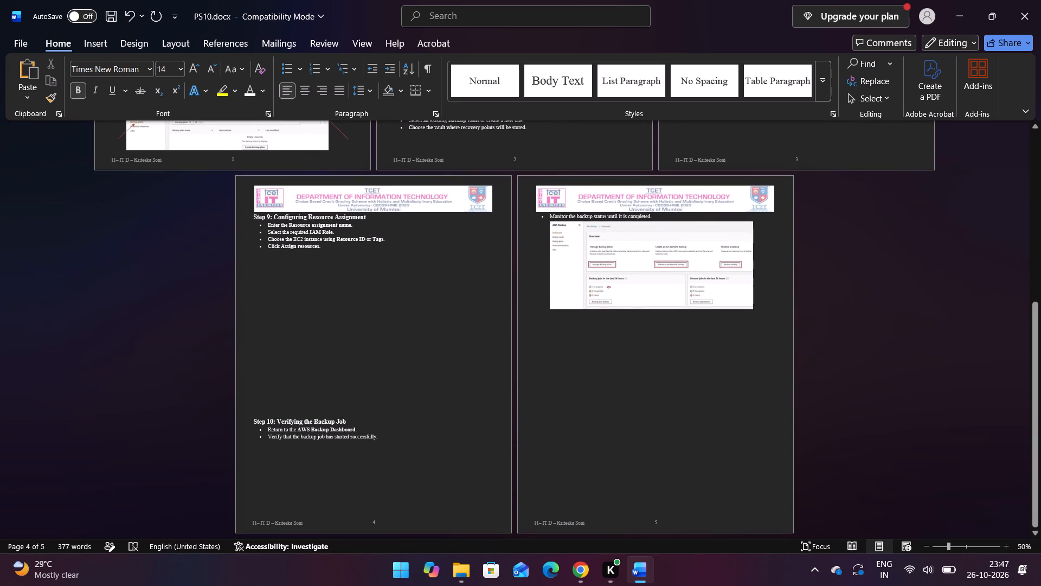
# Move the AWS Backup dashboard picture from page 5 to directly beneath Step 9's bullets on page 4.
pyautogui.moveTo(652, 249); pyautogui.dragTo(364, 385)
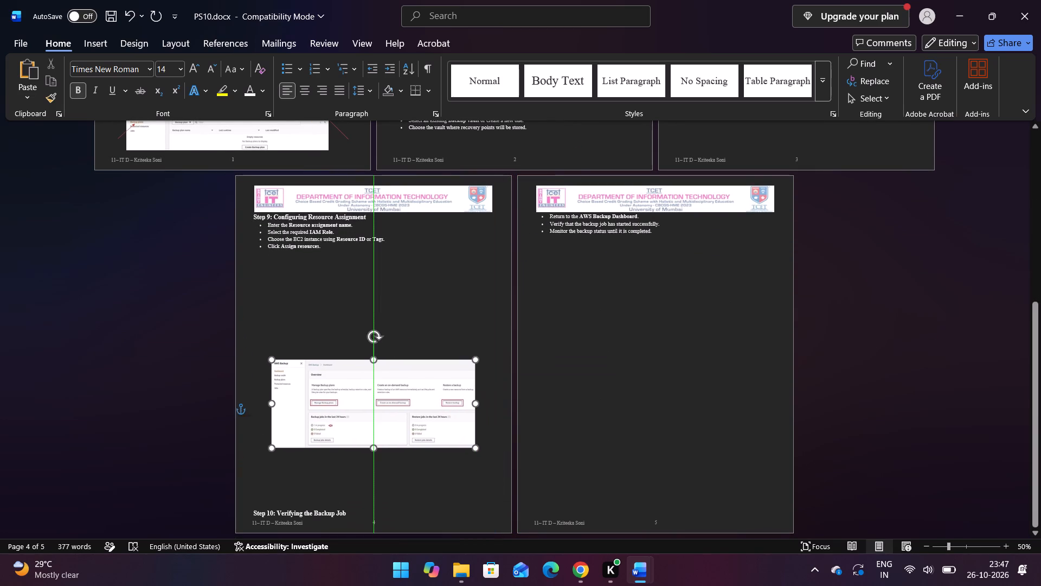
pyautogui.moveTo(364, 385); pyautogui.dragTo(363, 296)
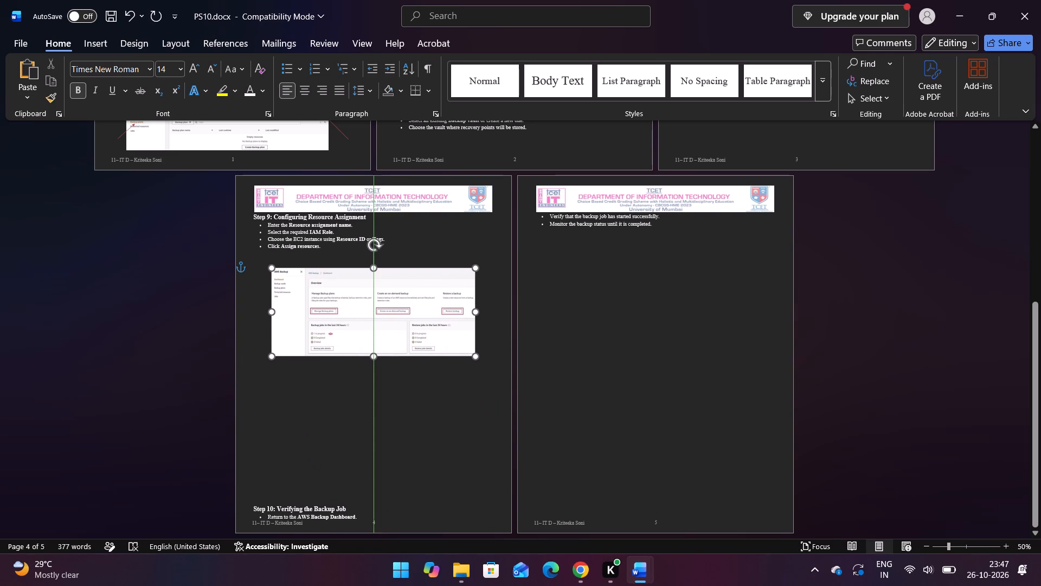
pyautogui.moveTo(363, 296); pyautogui.dragTo(361, 281)
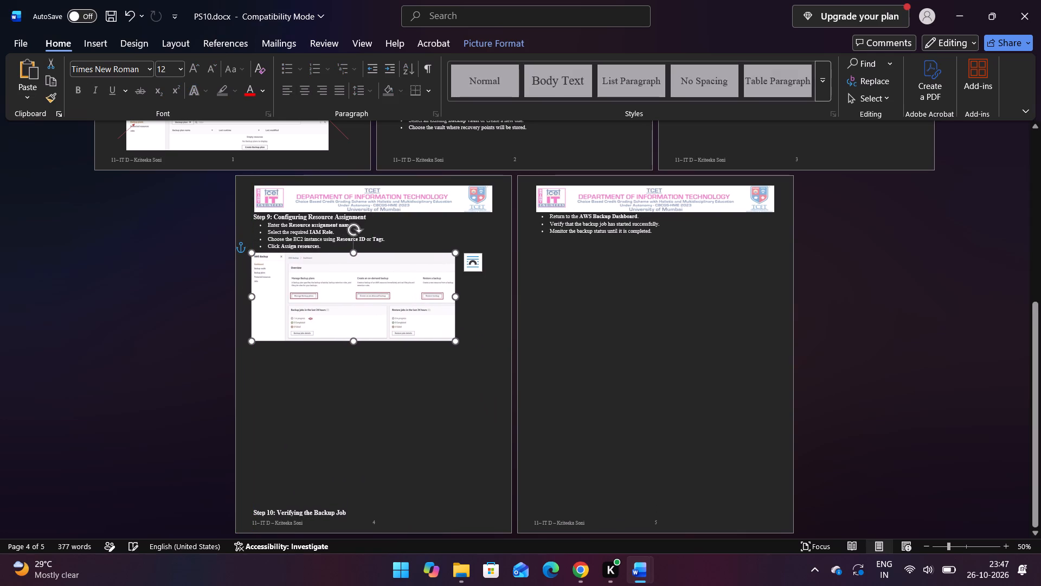
# Delete the blank lines between the dashboard picture and the "Step 10: Verifying the Backup Job" heading on page 4.
pyautogui.click(269, 476)
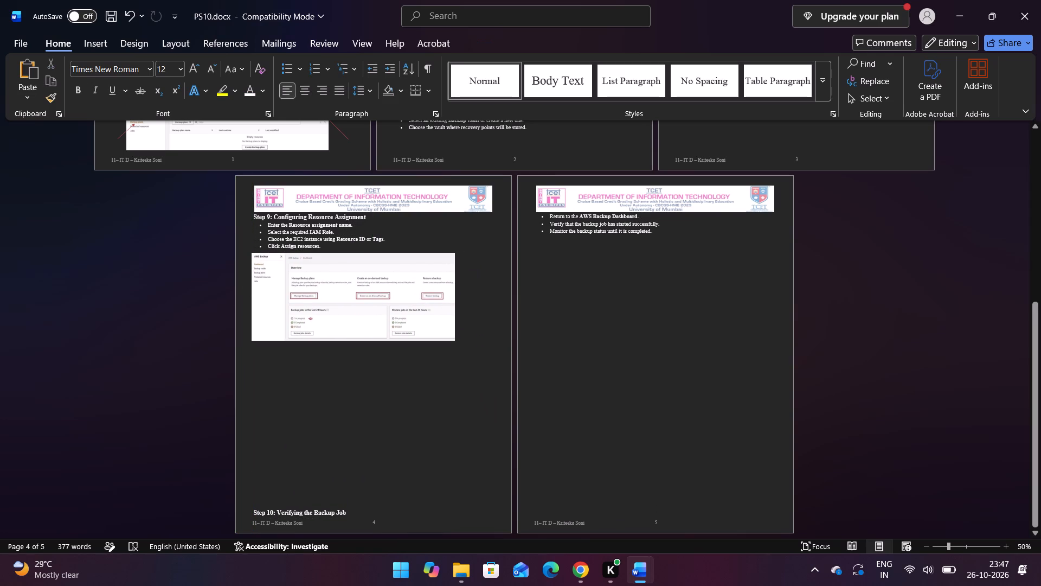
pyautogui.press('BackSpace')
pyautogui.press('BackSpace')
pyautogui.press('BackSpace')
pyautogui.press('BackSpace')
pyautogui.press('BackSpace')
pyautogui.press('BackSpace')
pyautogui.press('BackSpace')
pyautogui.press('BackSpace')
pyautogui.press('BackSpace')
pyautogui.press('BackSpace')
pyautogui.press('BackSpace')
pyautogui.press('BackSpace')
pyautogui.press('BackSpace')
pyautogui.press('BackSpace')
pyautogui.press('BackSpace')
pyautogui.press('BackSpace')
pyautogui.press('BackSpace')
pyautogui.press('BackSpace')
pyautogui.press('BackSpace')
pyautogui.press('BackSpace')
pyautogui.press('BackSpace')
pyautogui.press('BackSpace')
pyautogui.press('BackSpace')
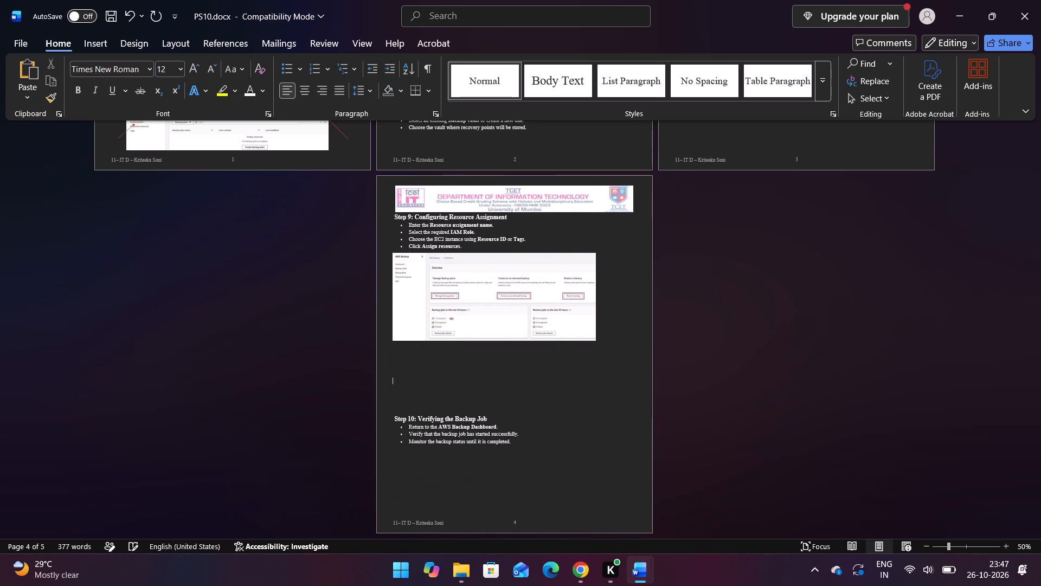
pyautogui.press('BackSpace')
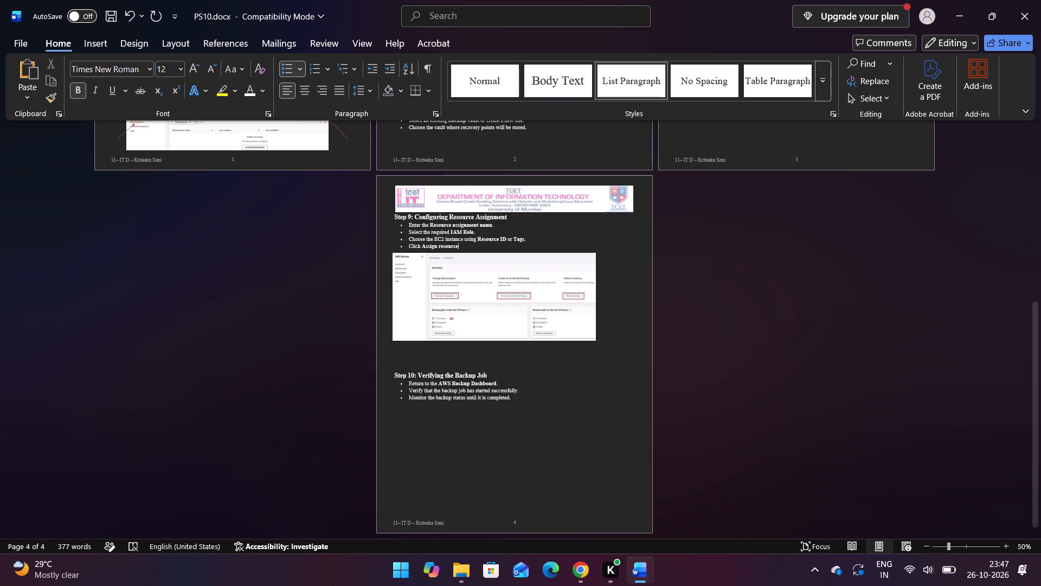
pyautogui.click(401, 358)
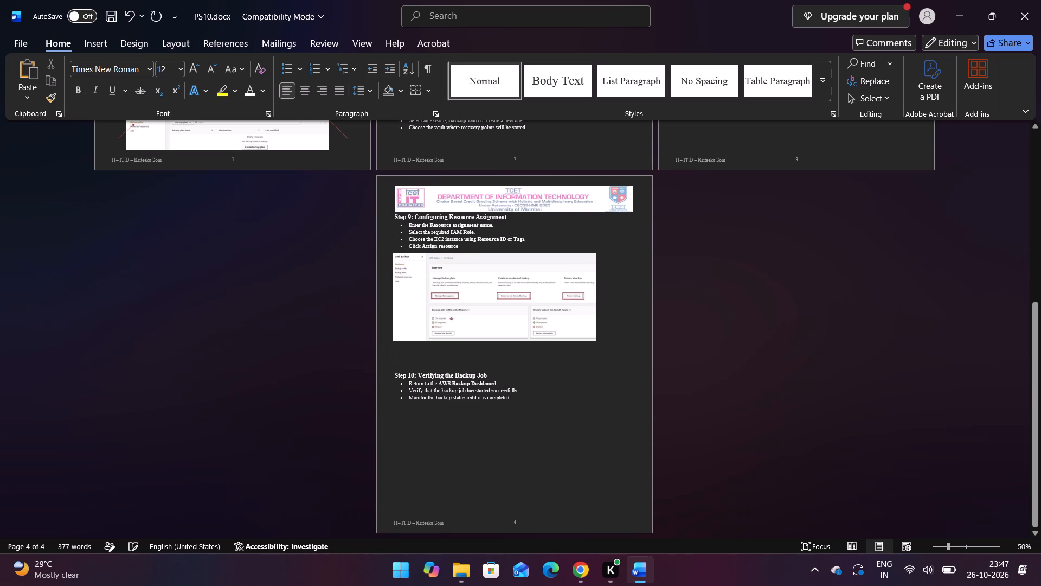
pyautogui.press('BackSpace')
pyautogui.press('BackSpace')
pyautogui.press('BackSpace')
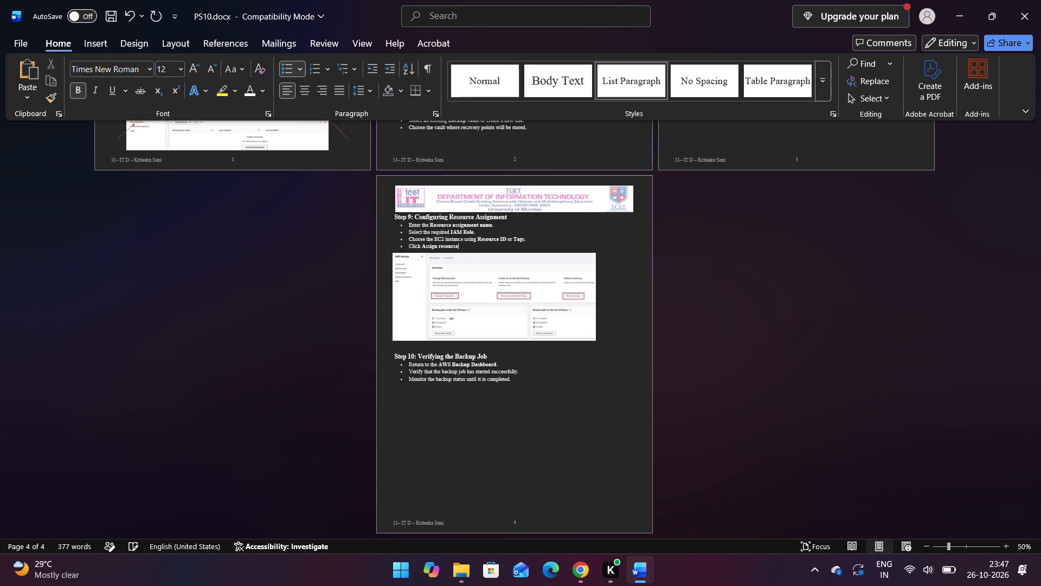
pyautogui.press('BackSpace')
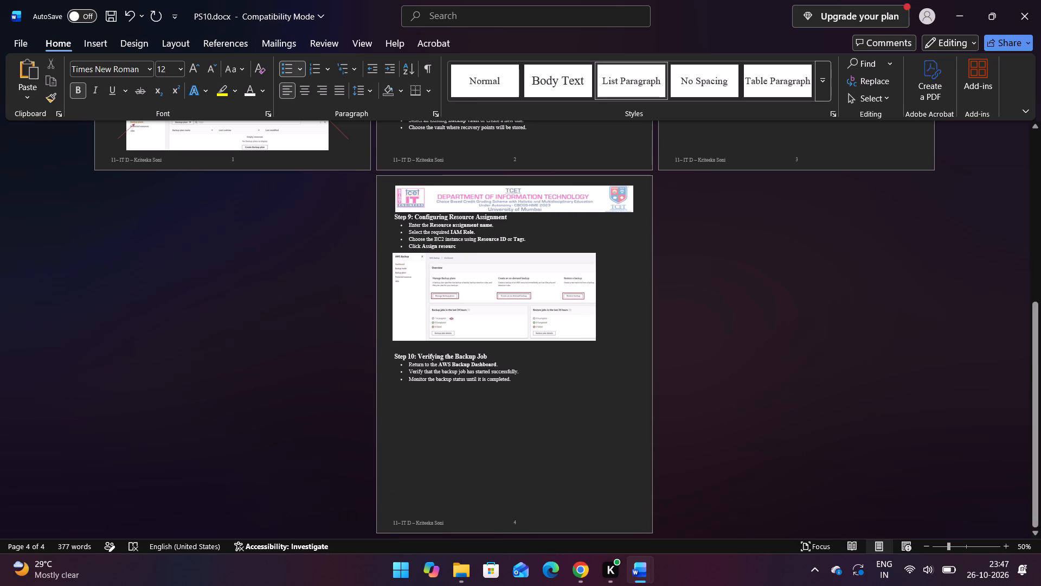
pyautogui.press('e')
# Compare the order and placement of the step pictures in PS 2 Exp11.docx with those in PS10.docx.
pyautogui.scroll(8, 587, 362)
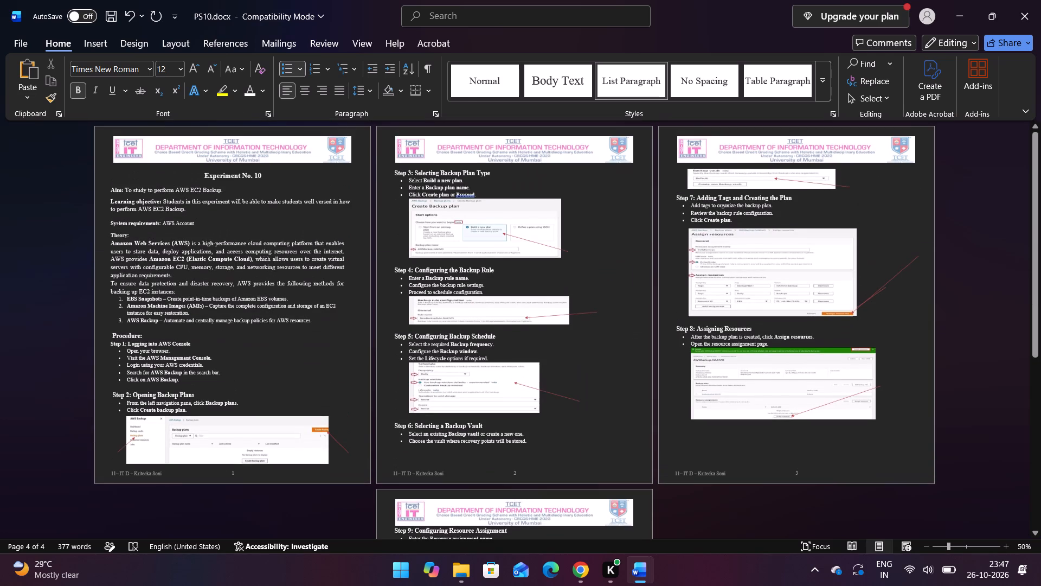
pyautogui.scroll(2, 587, 362)
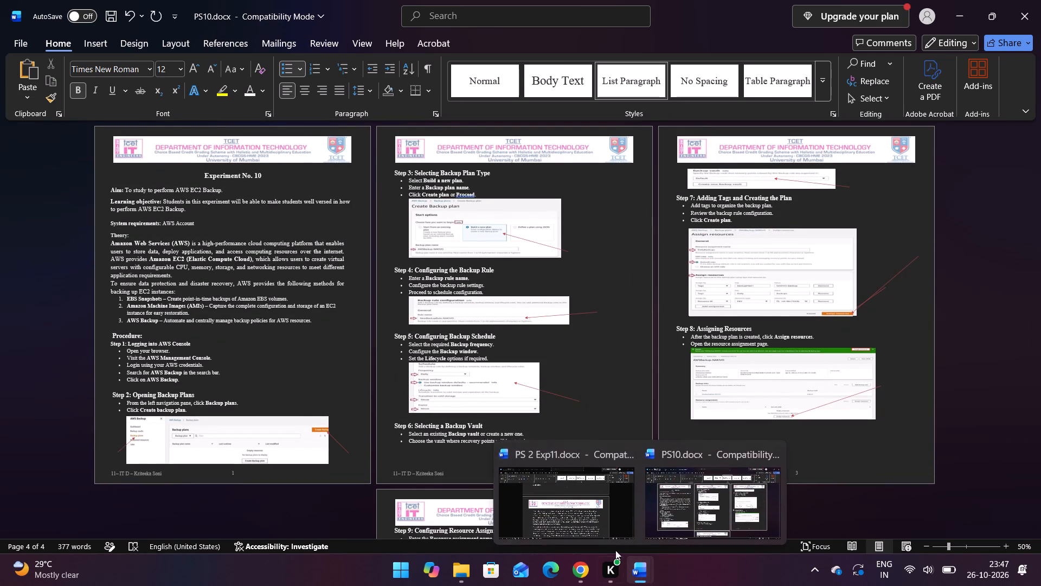
pyautogui.click(566, 490)
pyautogui.scroll(11, 544, 322)
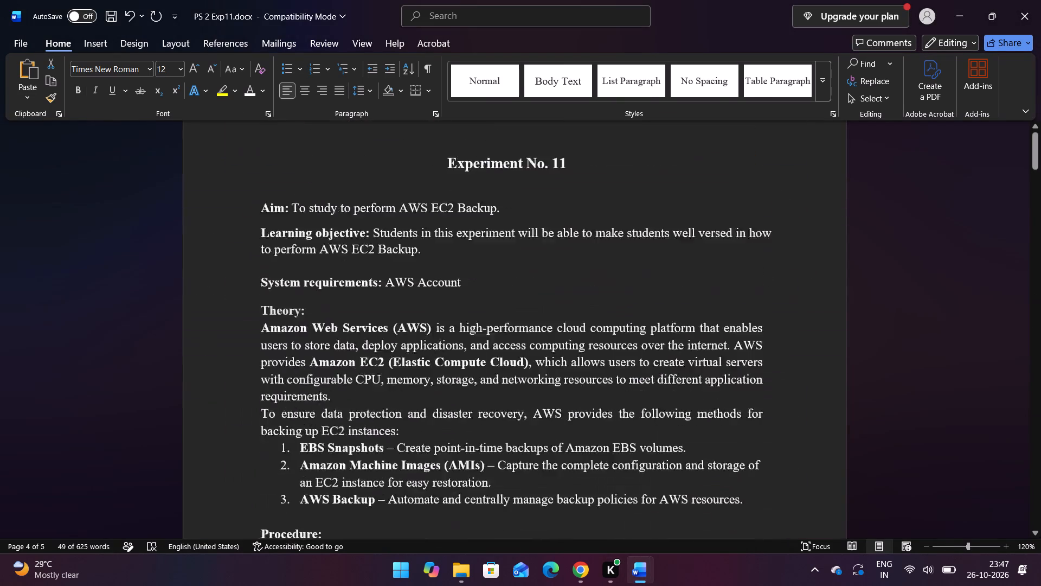
pyautogui.scroll(11, 544, 322)
pyautogui.keyDown('ctrl'); pyautogui.scroll(-5, 544, 322); pyautogui.keyUp('ctrl')
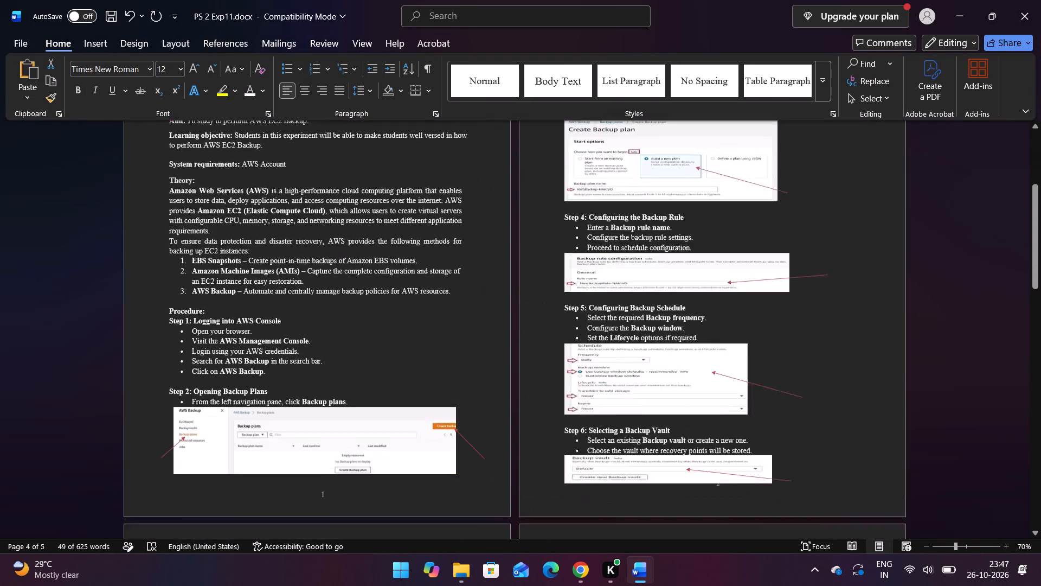
pyautogui.scroll(-1, 544, 322)
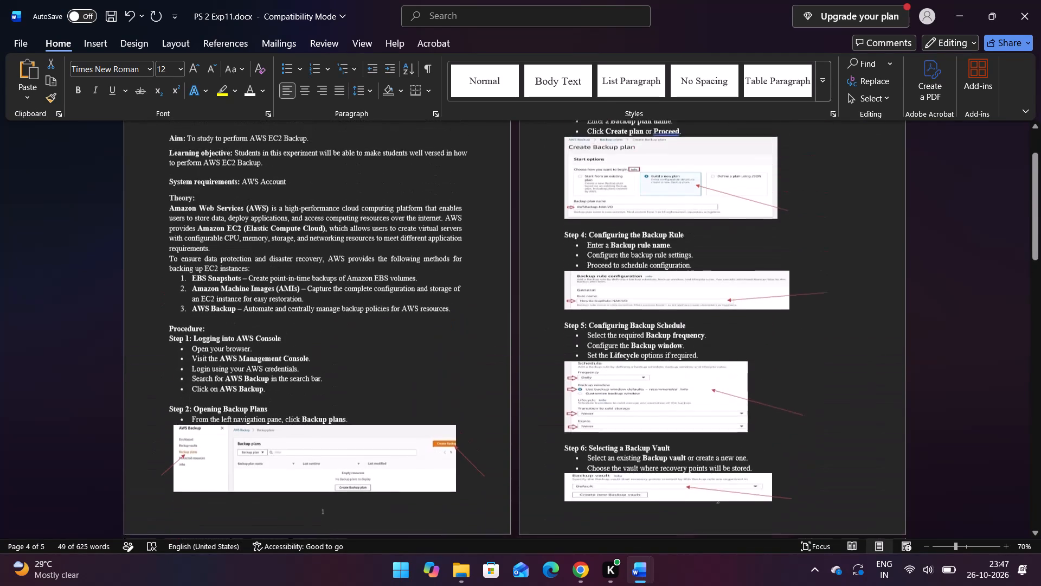
pyautogui.scroll(-1, 544, 322)
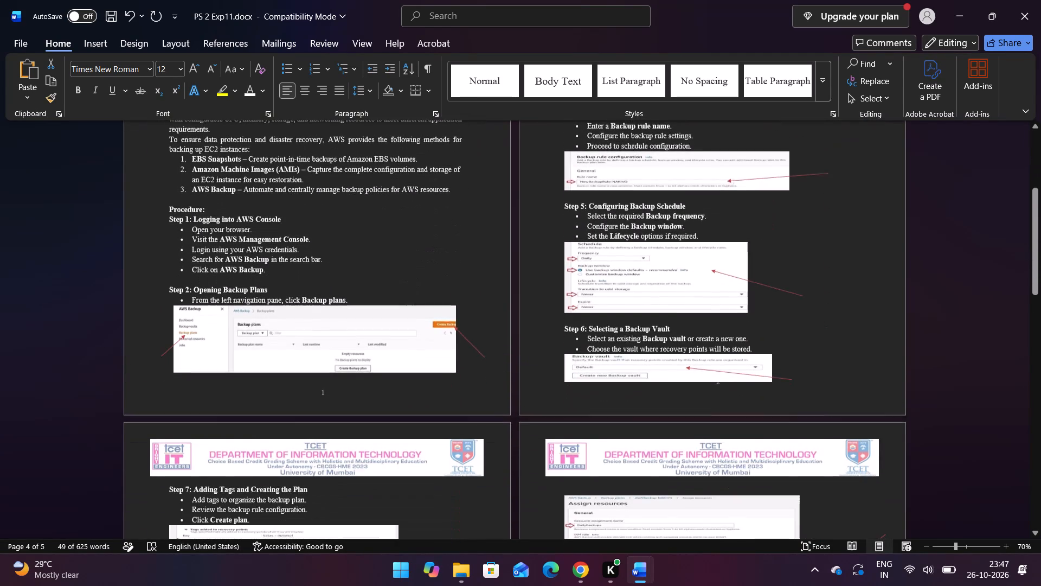
pyautogui.scroll(-1, 544, 322)
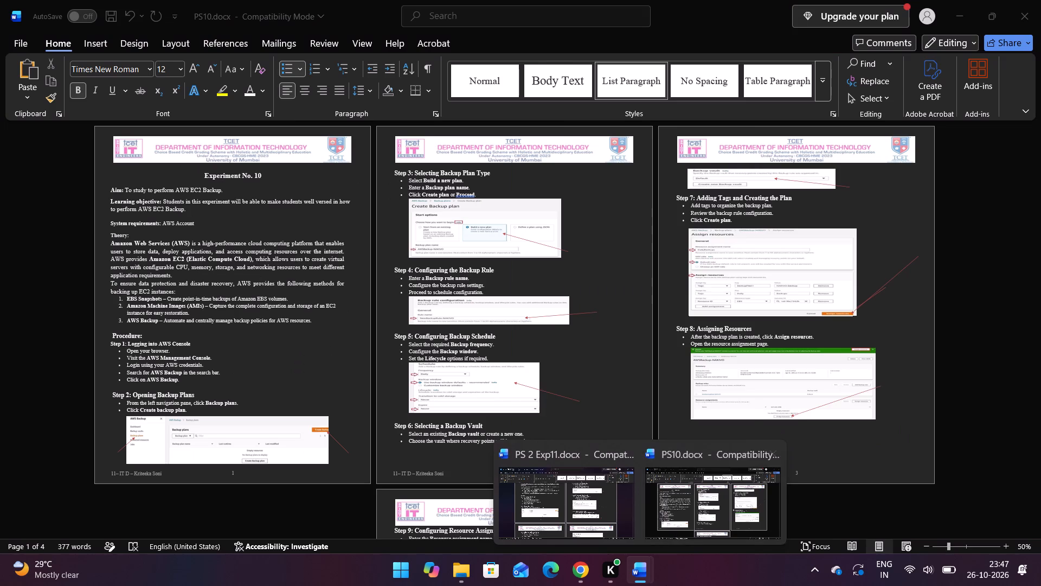
pyautogui.scroll(1, 660, 456)
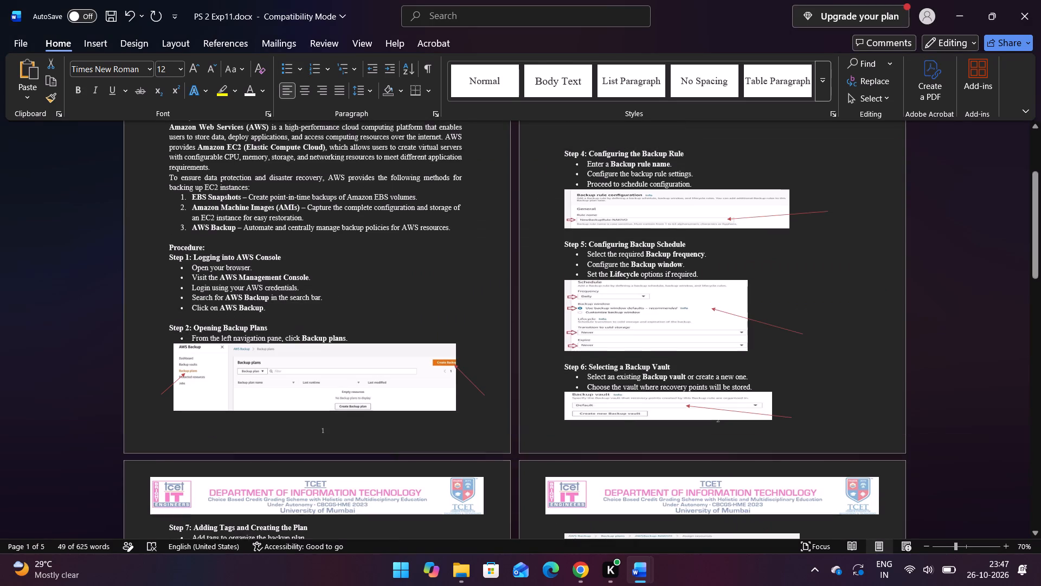
pyautogui.scroll(1, 660, 456)
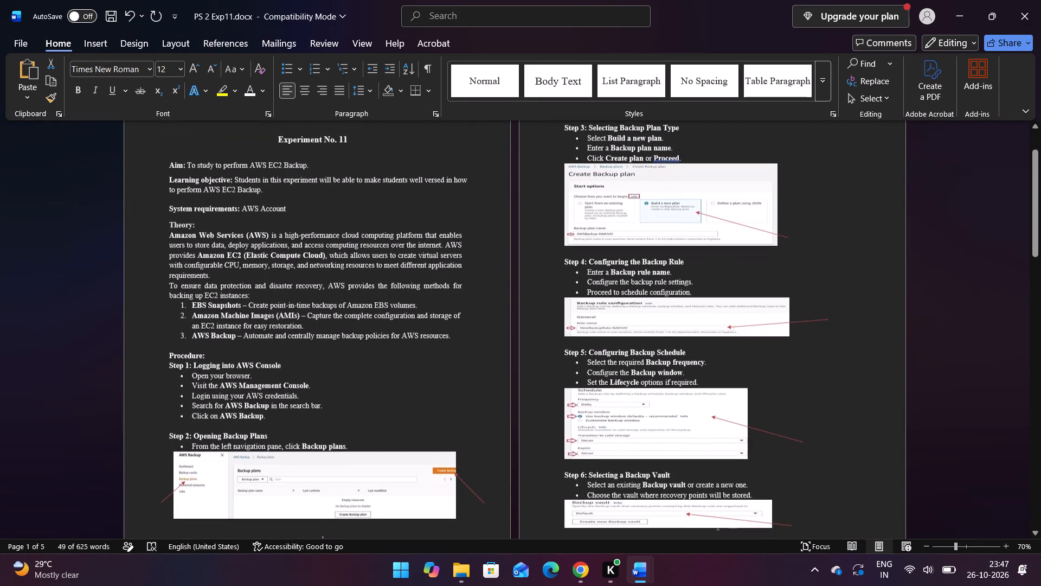
pyautogui.scroll(1, 660, 456)
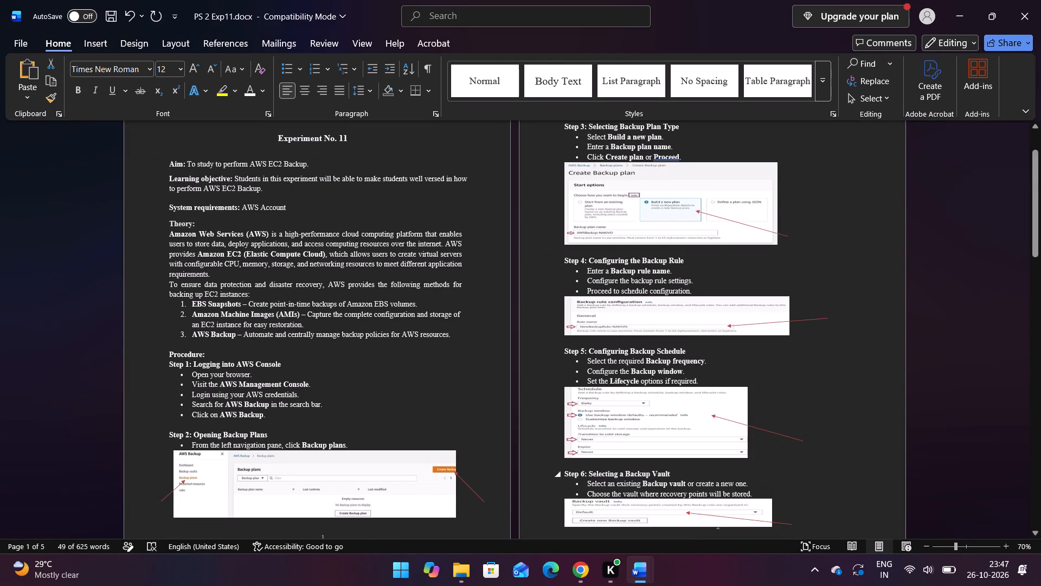
pyautogui.scroll(-5, 613, 389)
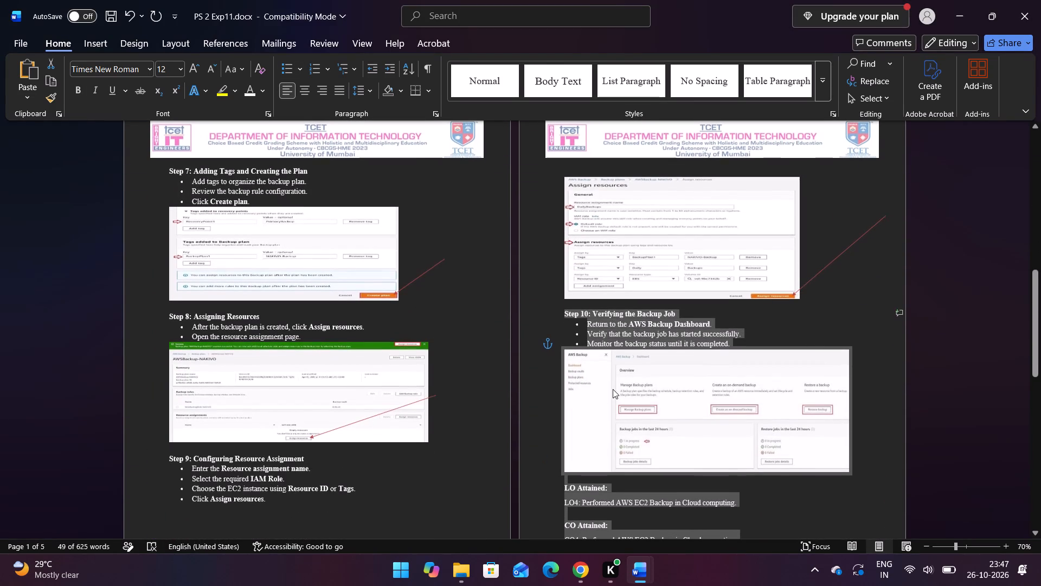
pyautogui.scroll(-2, 613, 389)
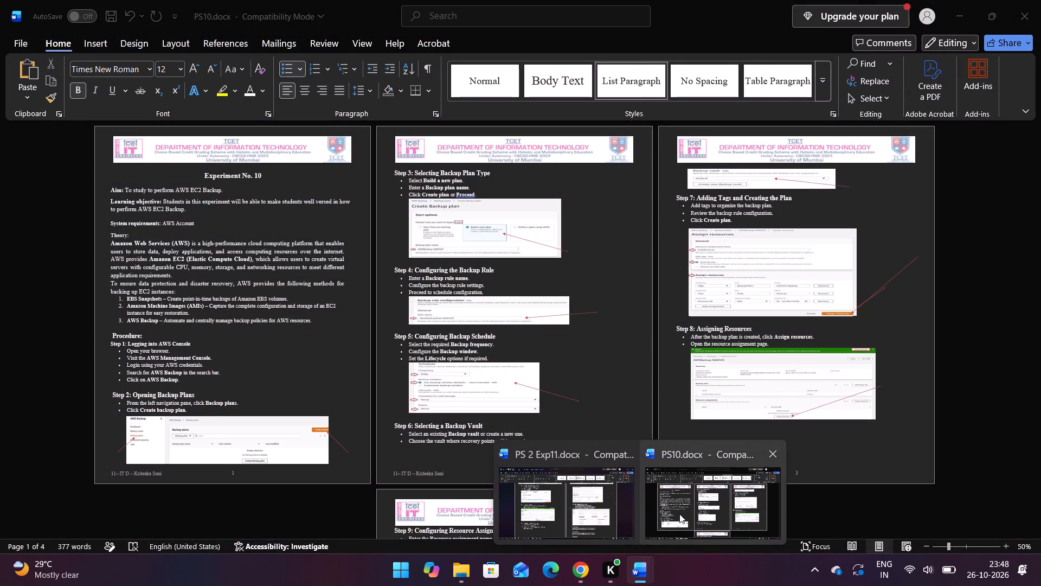
pyautogui.click(679, 514)
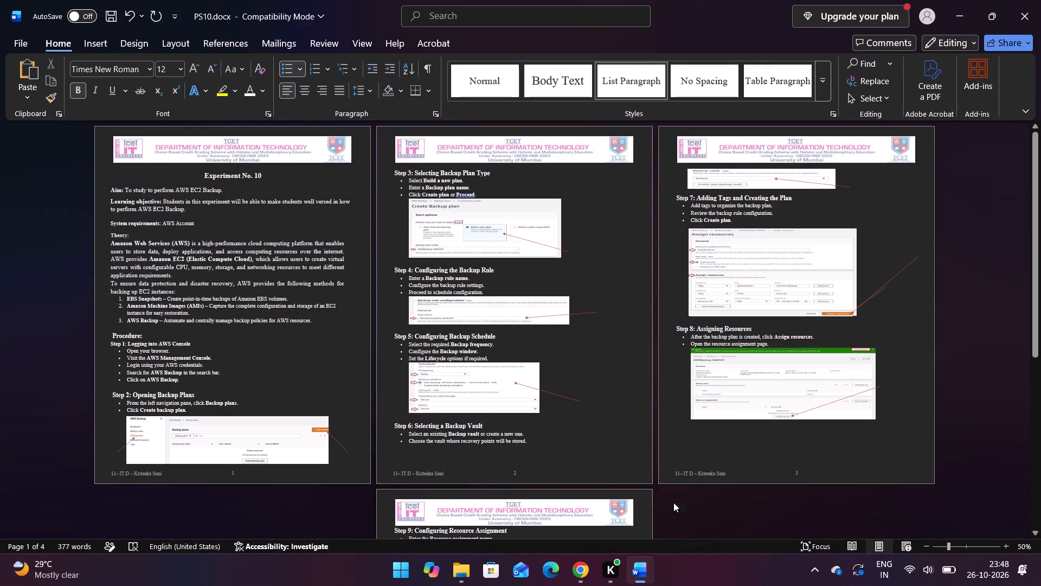
pyautogui.scroll(-6, 659, 463)
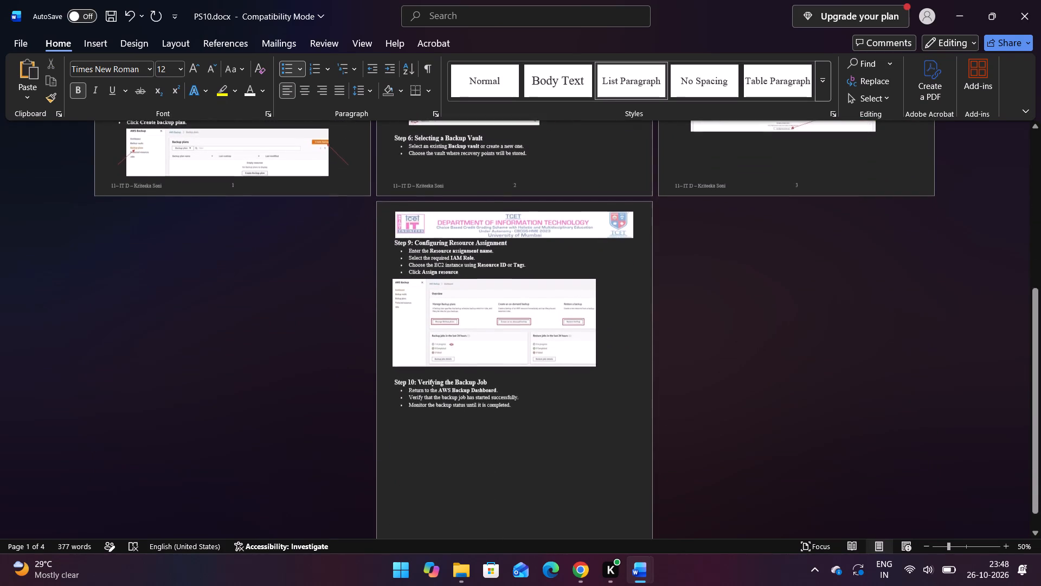
pyautogui.scroll(-4, 659, 463)
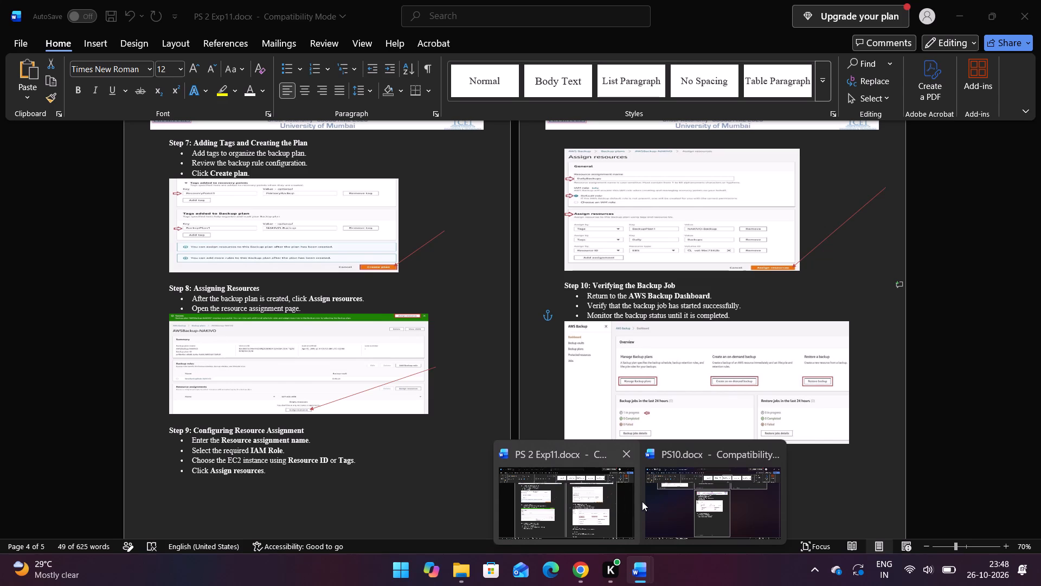
pyautogui.scroll(2, 736, 371)
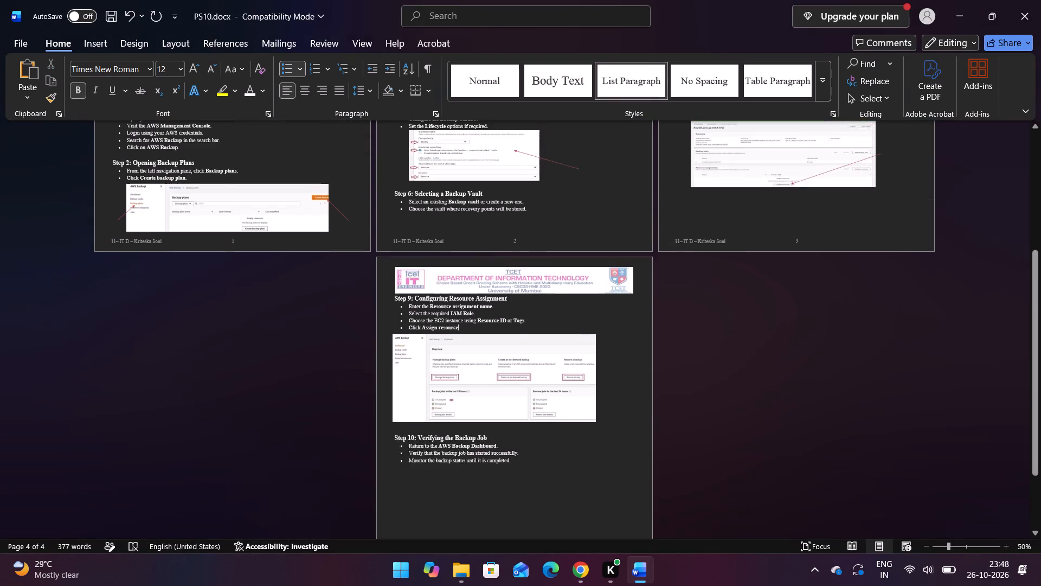
pyautogui.scroll(4, 736, 371)
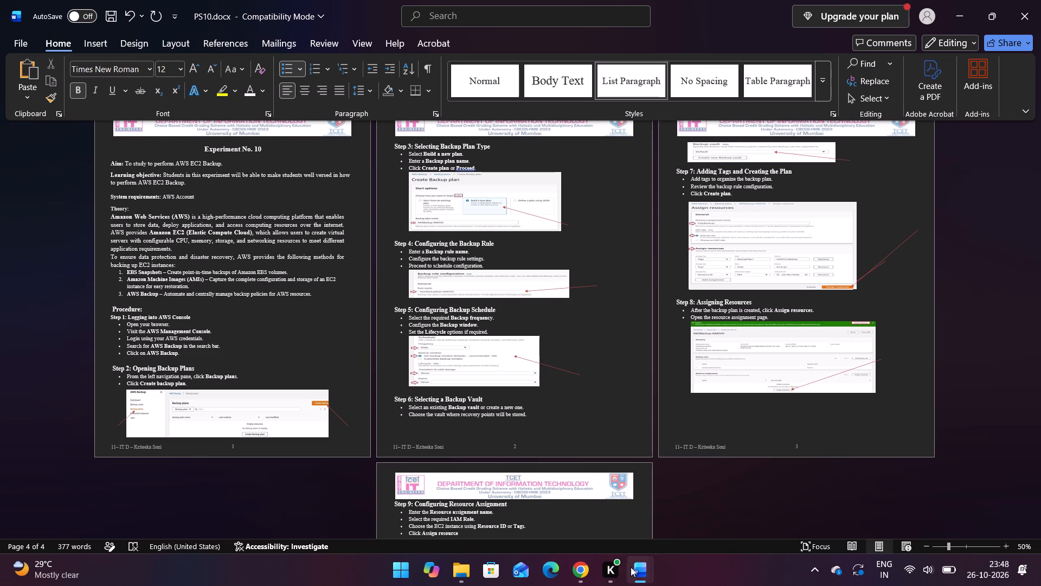
# Copy the Assign resources picture that sits above the Step 10 heading in PS 2 Exp11.docx.
pyautogui.click(569, 518)
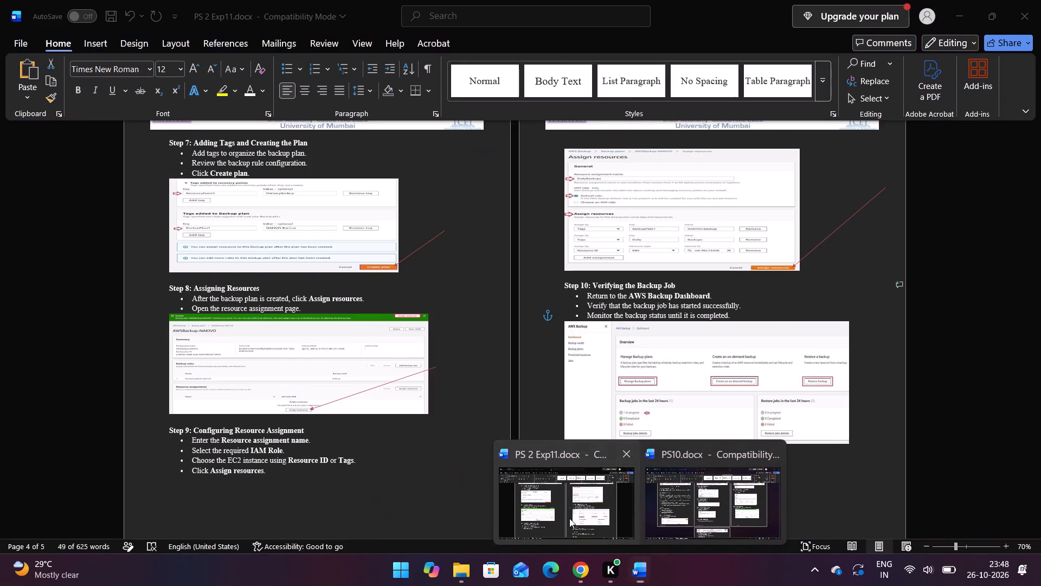
pyautogui.scroll(4, 624, 327)
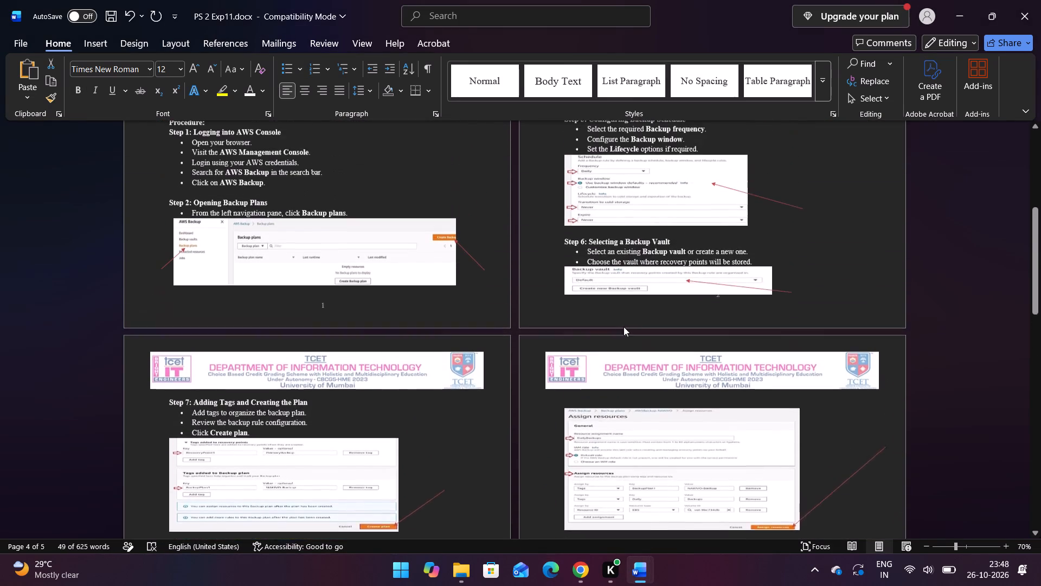
pyautogui.scroll(2, 624, 327)
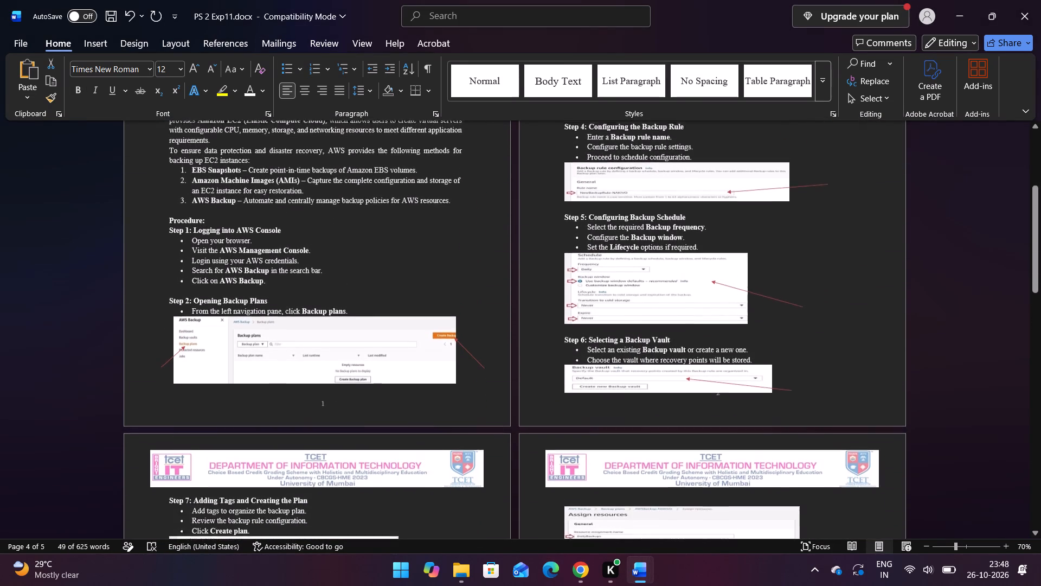
pyautogui.scroll(-5, 624, 327)
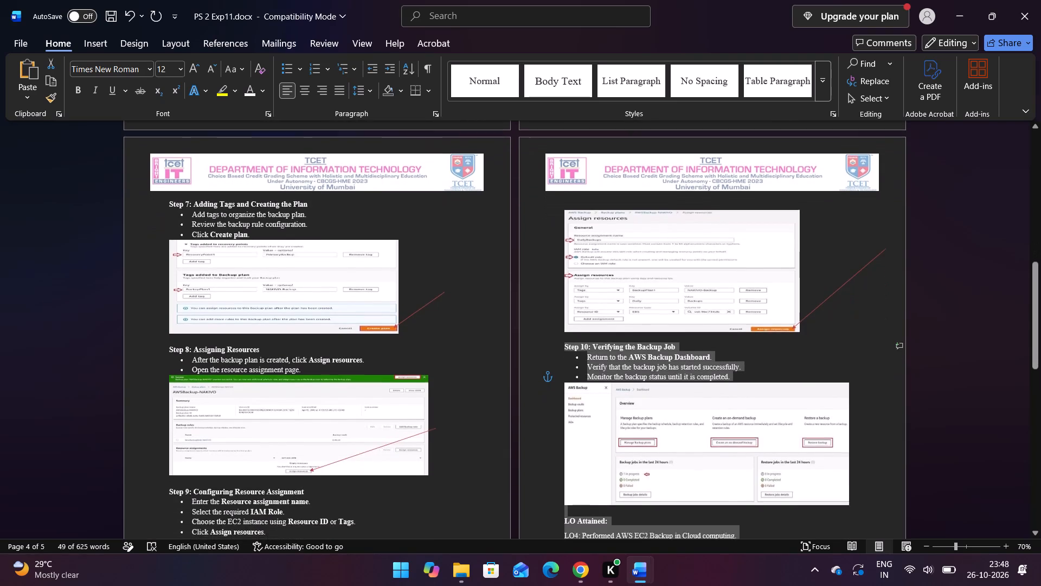
pyautogui.scroll(-1, 624, 327)
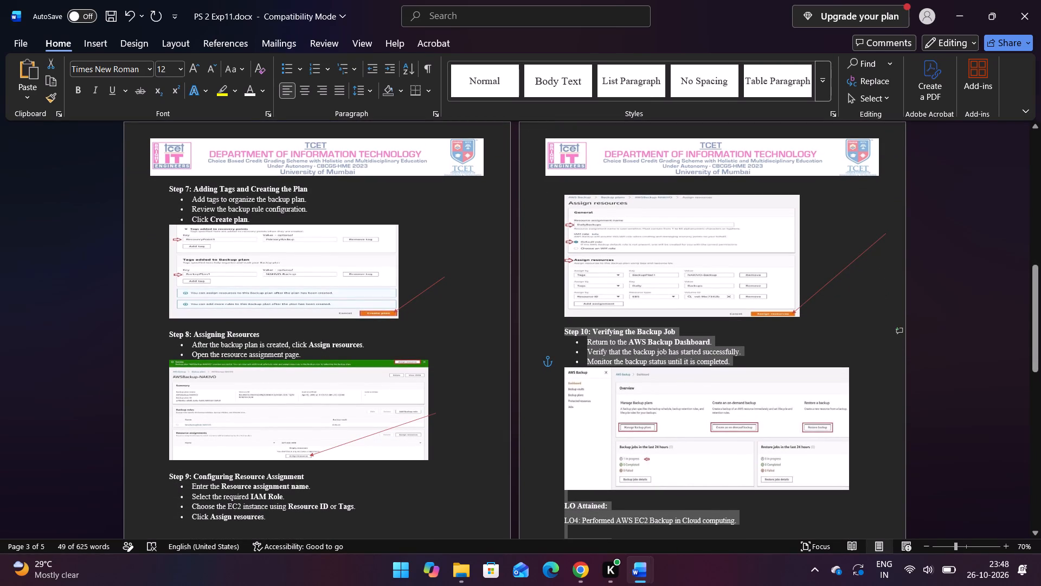
pyautogui.click(669, 298)
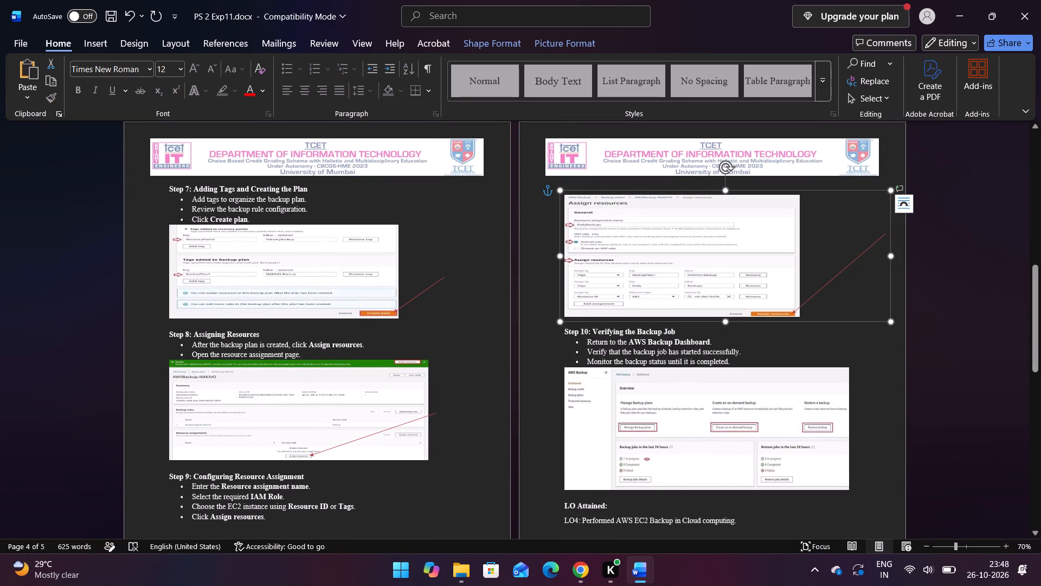
pyautogui.hotkey('ctrl', 'c')
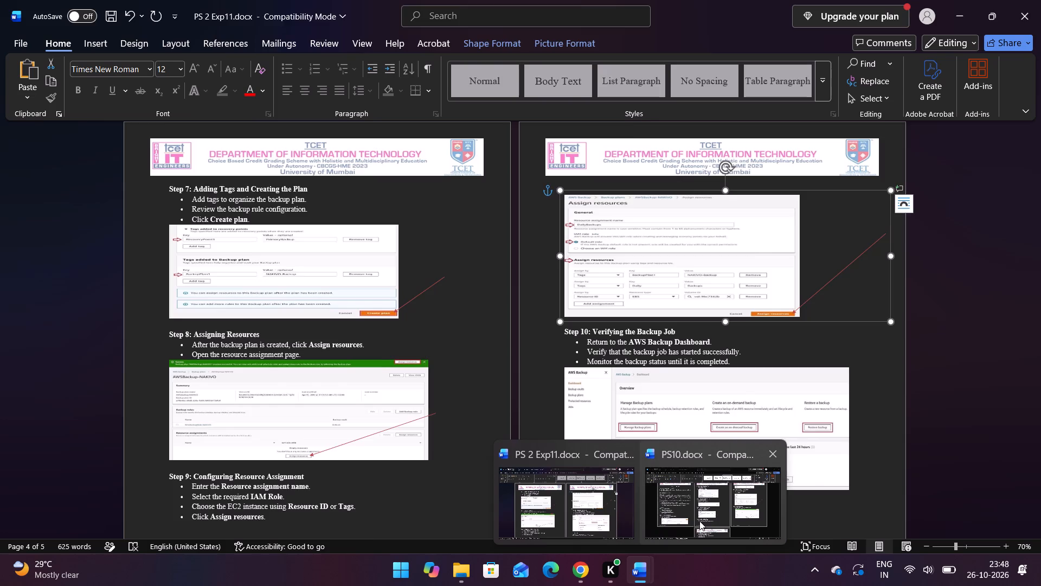
# In PS10.docx, move the AWS Backup dashboard picture on page 4 from Step 9 to directly beneath Step 10's bullets.
pyautogui.click(699, 521)
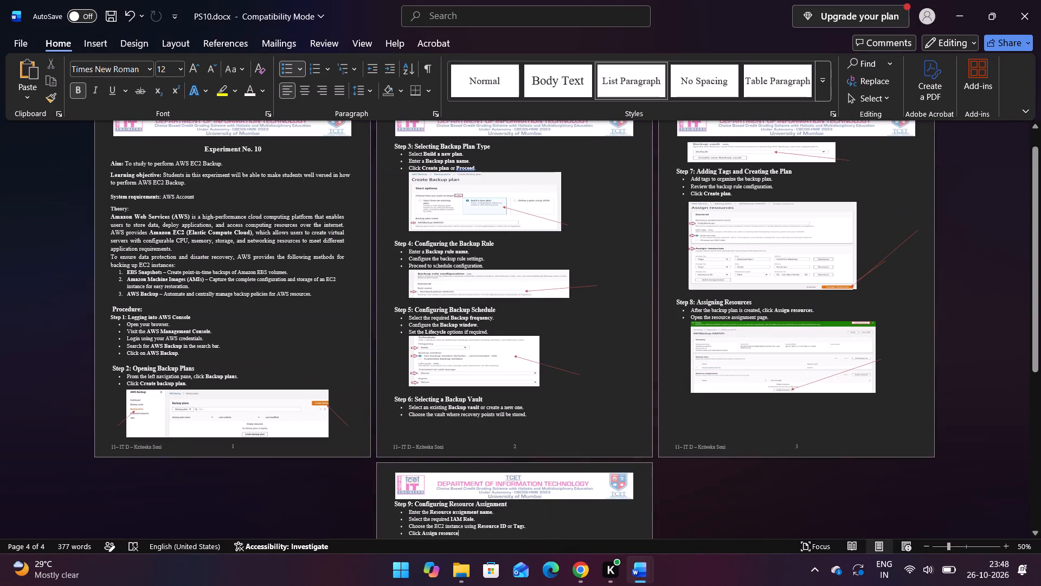
pyautogui.scroll(-5, 616, 467)
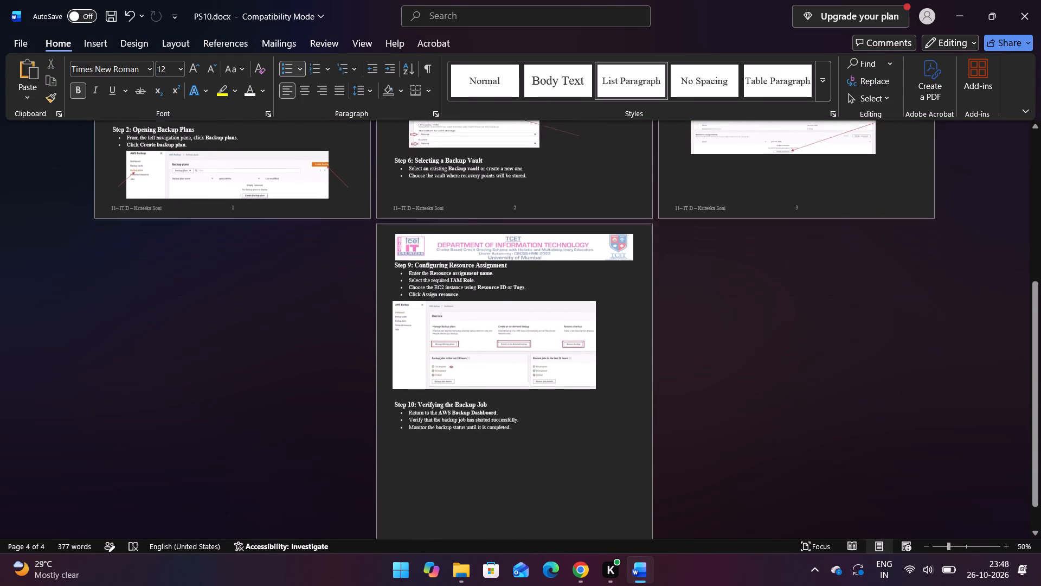
pyautogui.scroll(-1, 616, 467)
pyautogui.click(491, 337)
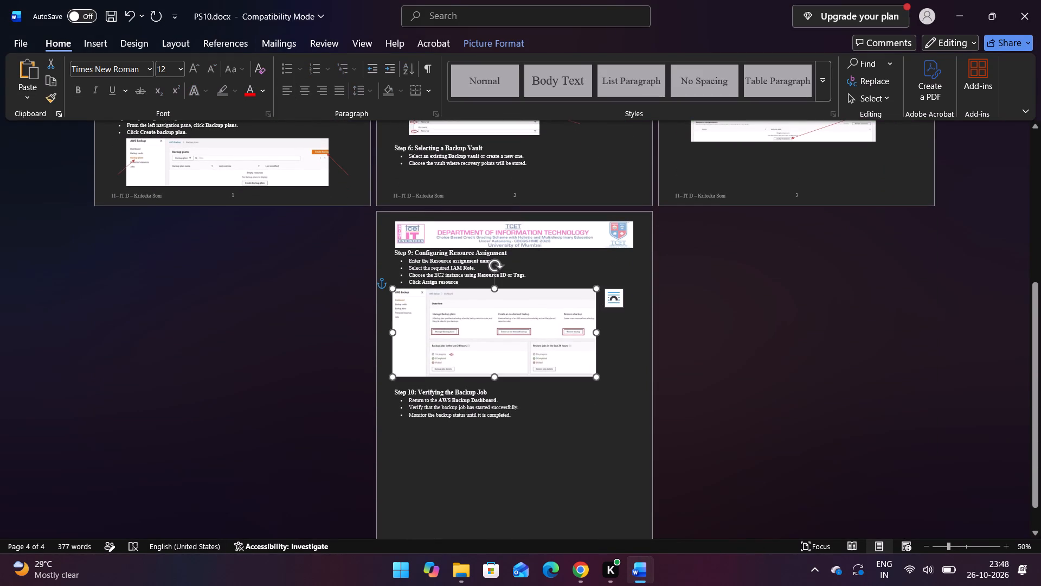
pyautogui.moveTo(491, 337); pyautogui.dragTo(487, 380)
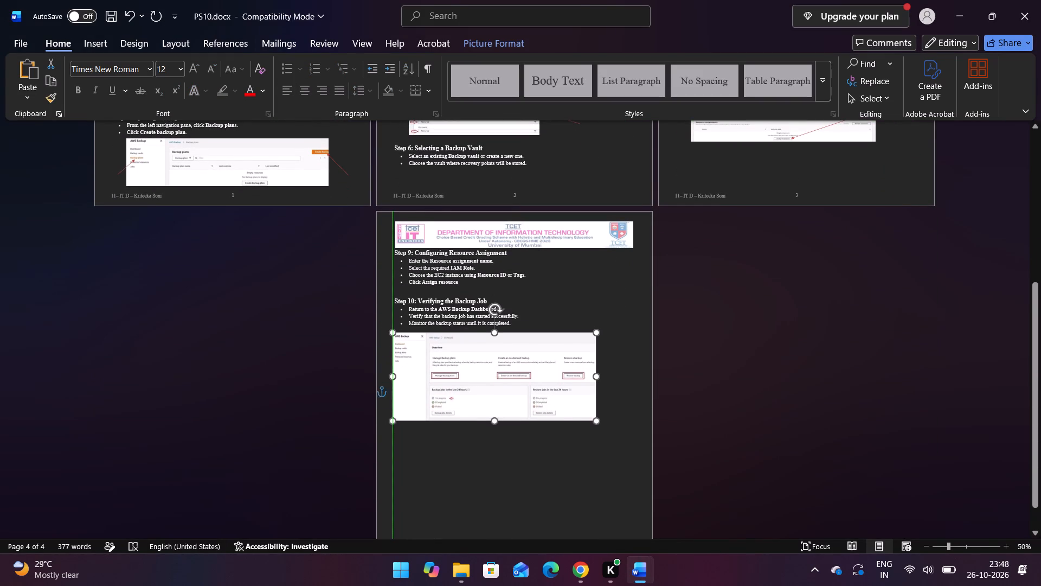
pyautogui.moveTo(487, 380); pyautogui.dragTo(493, 381)
# Paste the copied Assign resources picture beneath Step 9's bullets and set its text wrapping to Top and Bottom.
pyautogui.click(467, 283)
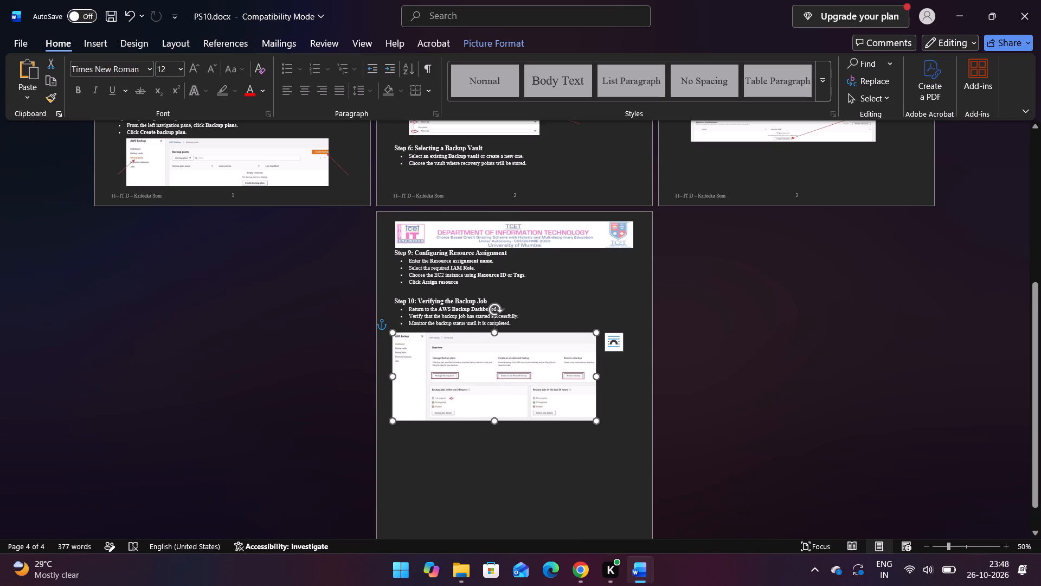
pyautogui.press('Return')
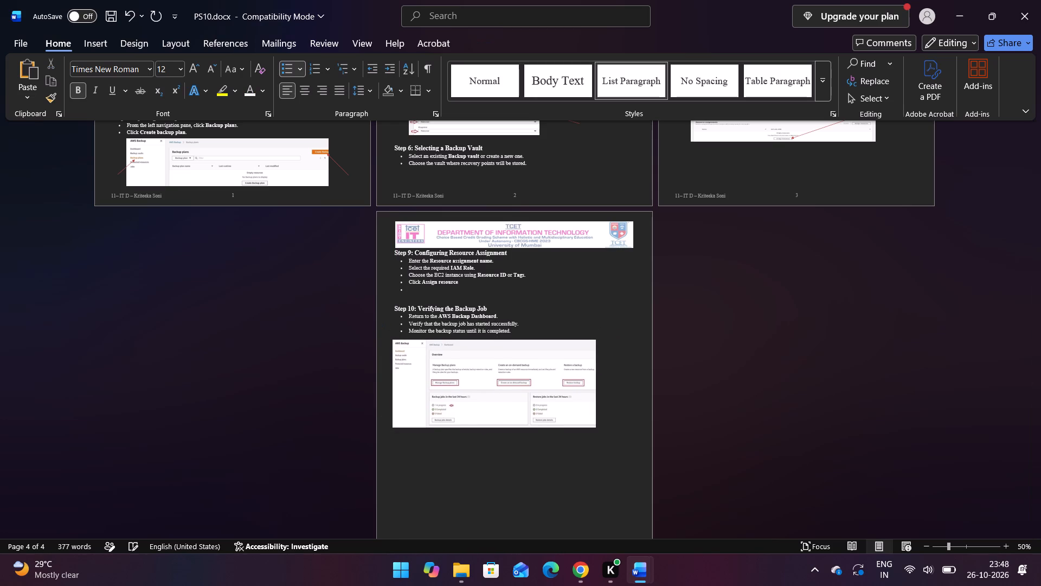
pyautogui.press('BackSpace')
pyautogui.press('BackSpace')
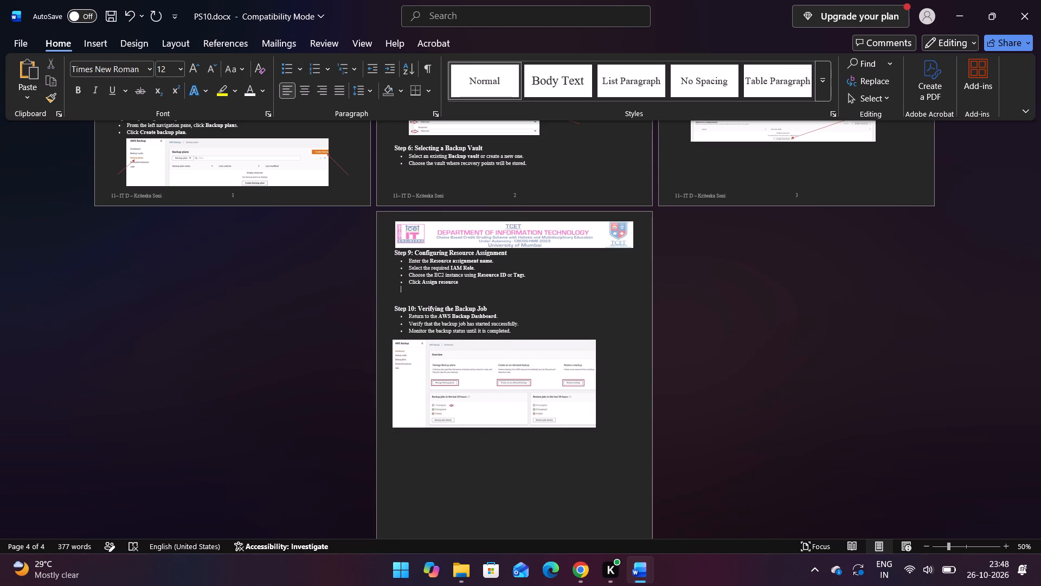
pyautogui.press('Return')
pyautogui.hotkey('ctrl', 'v')
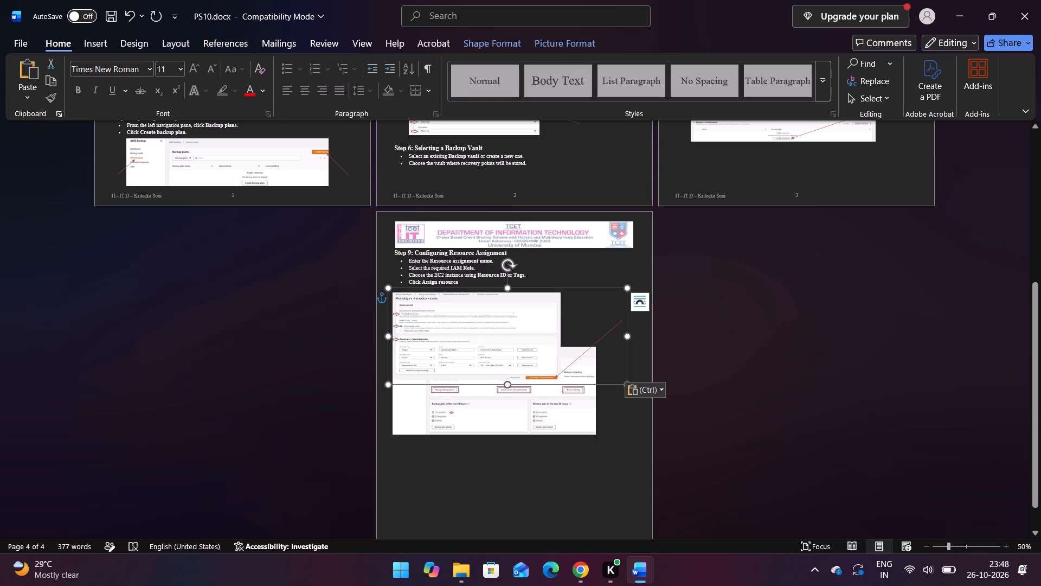
pyautogui.click(642, 301)
pyautogui.click(669, 426)
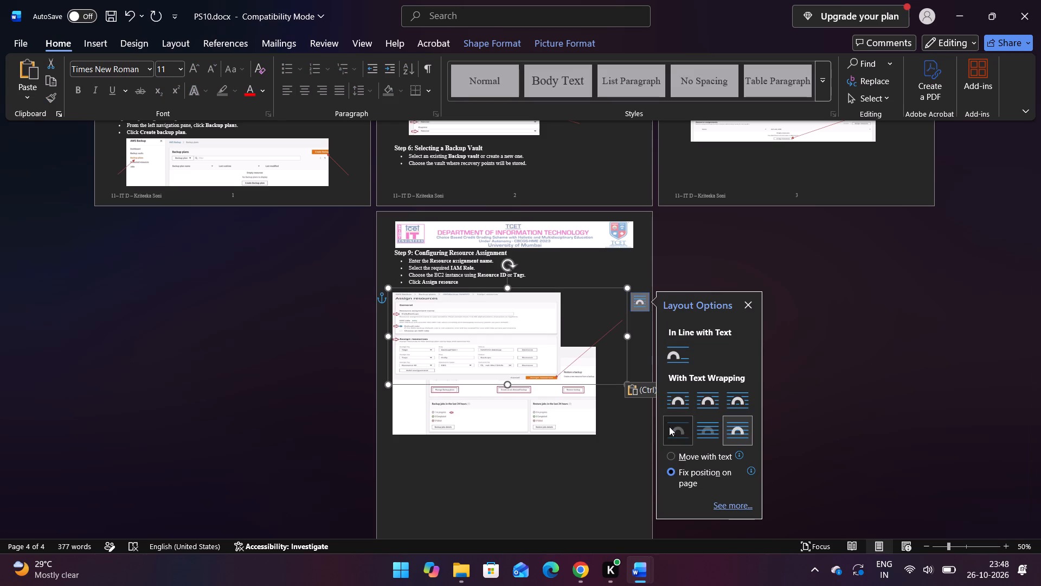
pyautogui.click(581, 426)
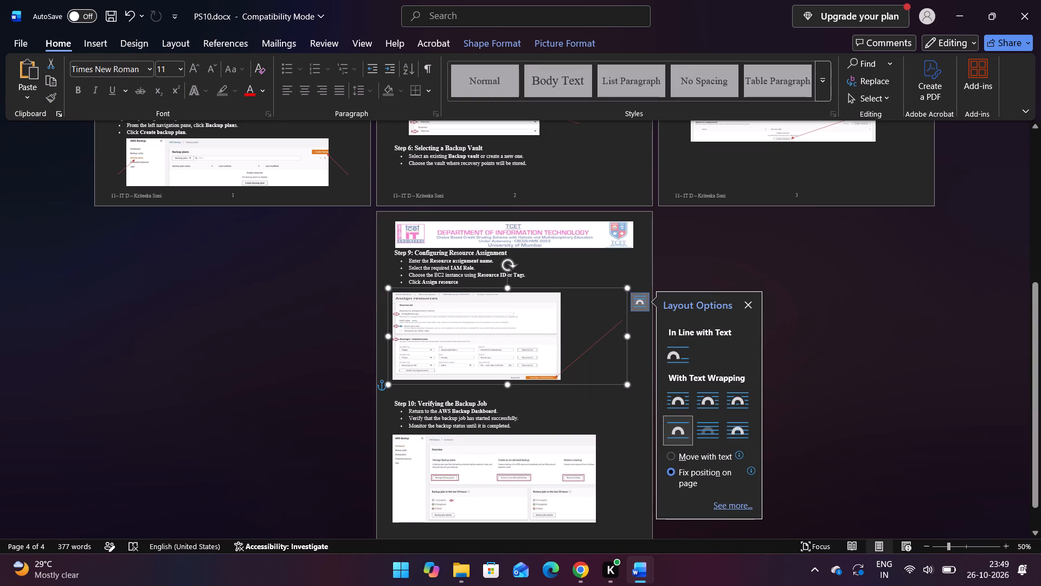
# Delete the extra blank space between the Assign resources picture and the "Step 10: Verifying the Backup Job" heading.
pyautogui.click(396, 400)
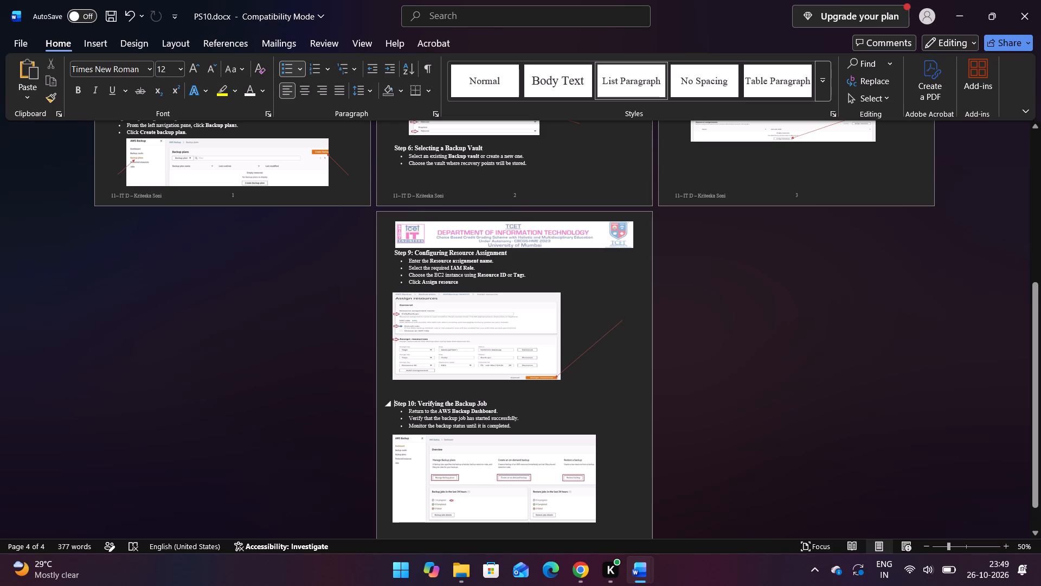
pyautogui.click(396, 397)
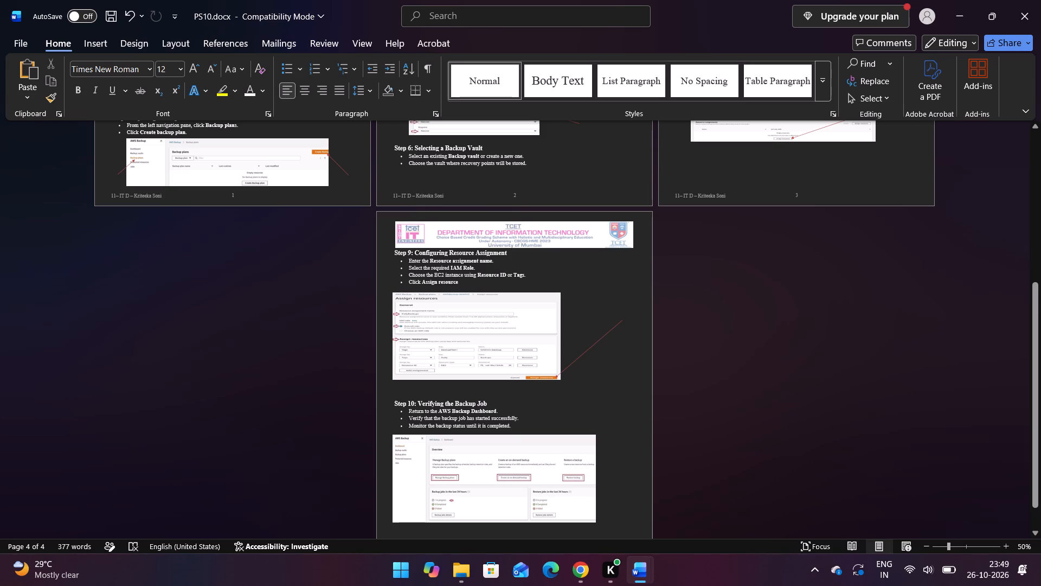
pyautogui.press('BackSpace')
pyautogui.press('BackSpace')
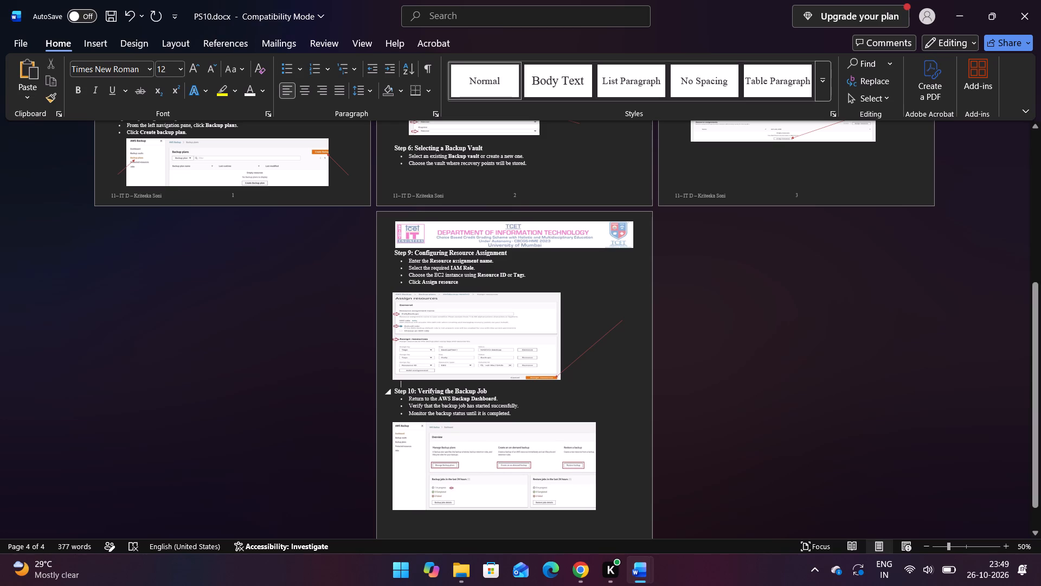
# Move Step 8's picture on page 3 slightly down to leave a small gap beneath its bullets.
pyautogui.scroll(7, 743, 408)
pyautogui.scroll(-1, 743, 408)
pyautogui.scroll(3, 743, 408)
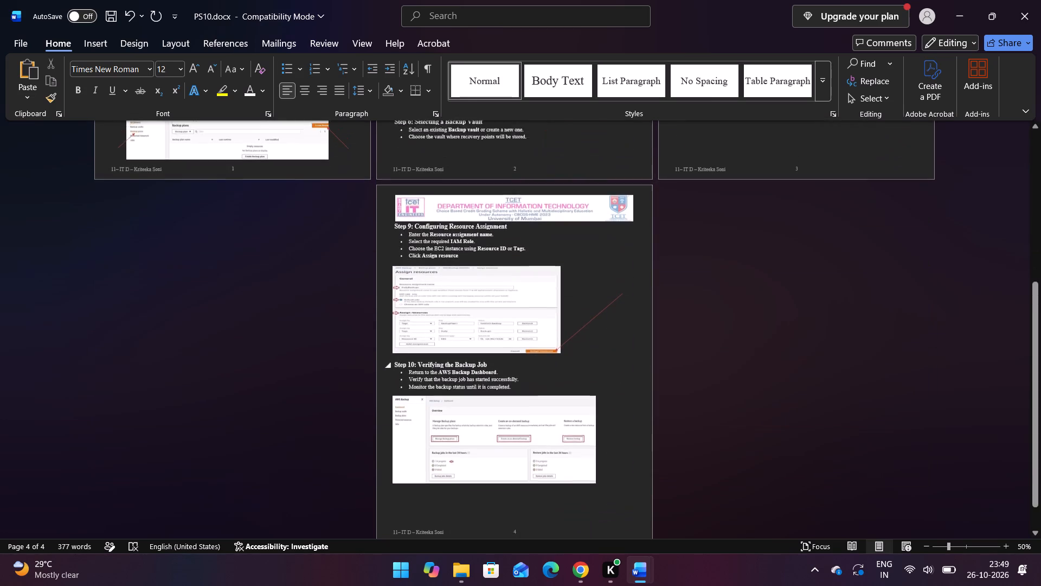
pyautogui.scroll(8, 743, 408)
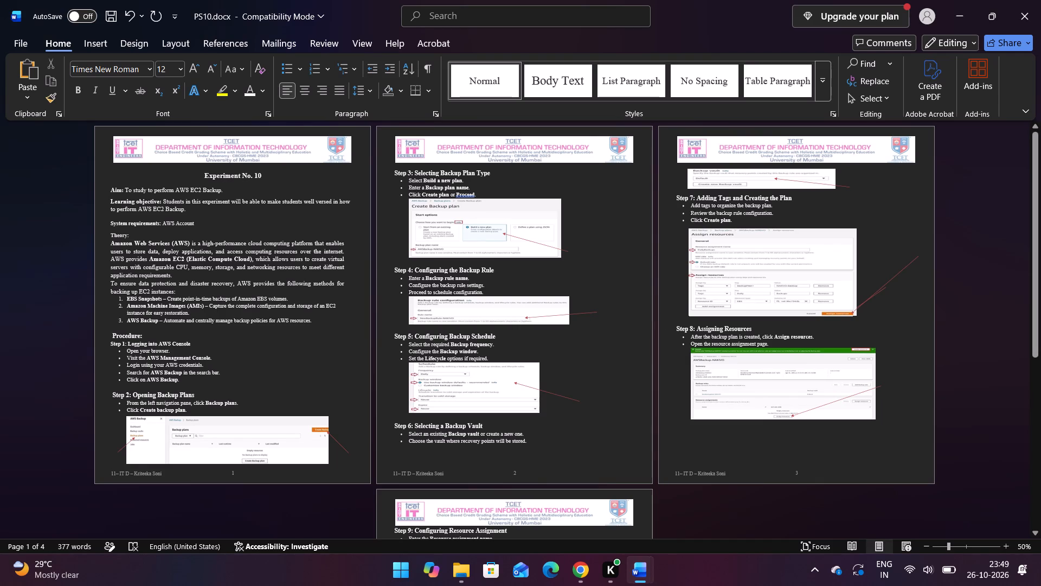
pyautogui.click(779, 377)
pyautogui.moveTo(779, 377); pyautogui.dragTo(779, 383)
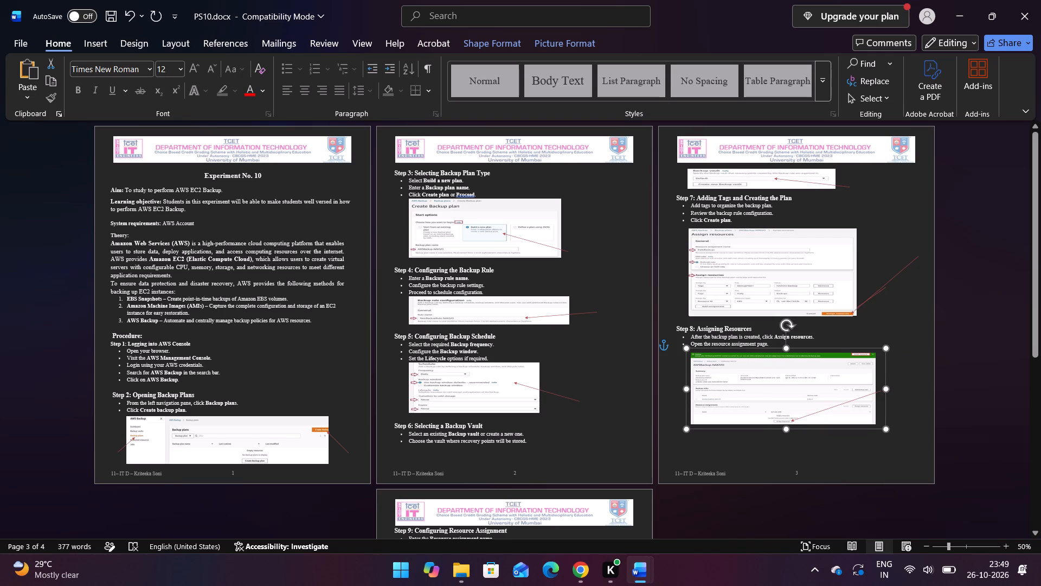
pyautogui.moveTo(779, 383); pyautogui.dragTo(775, 380)
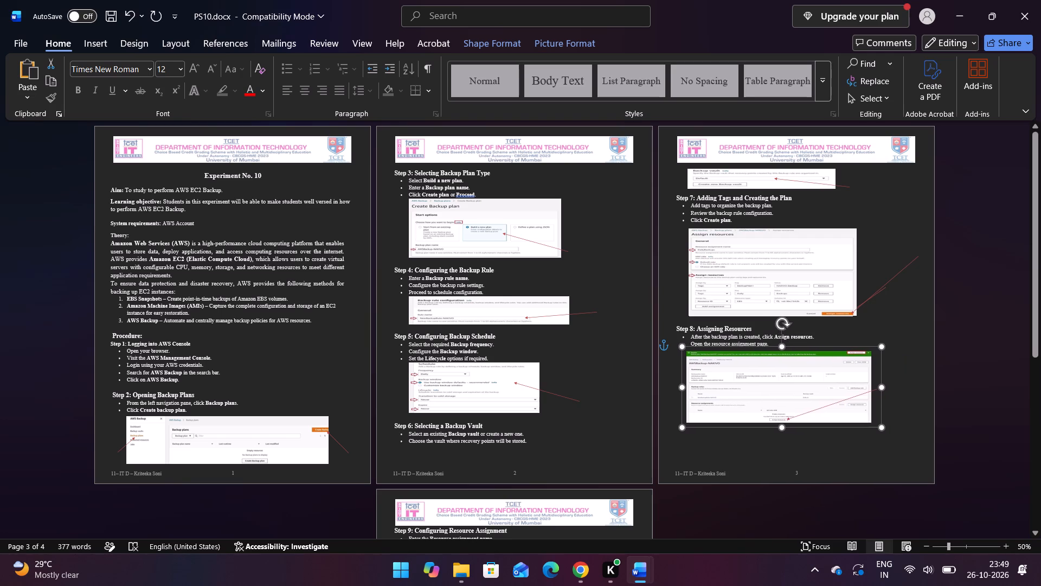
pyautogui.moveTo(775, 380); pyautogui.dragTo(777, 383)
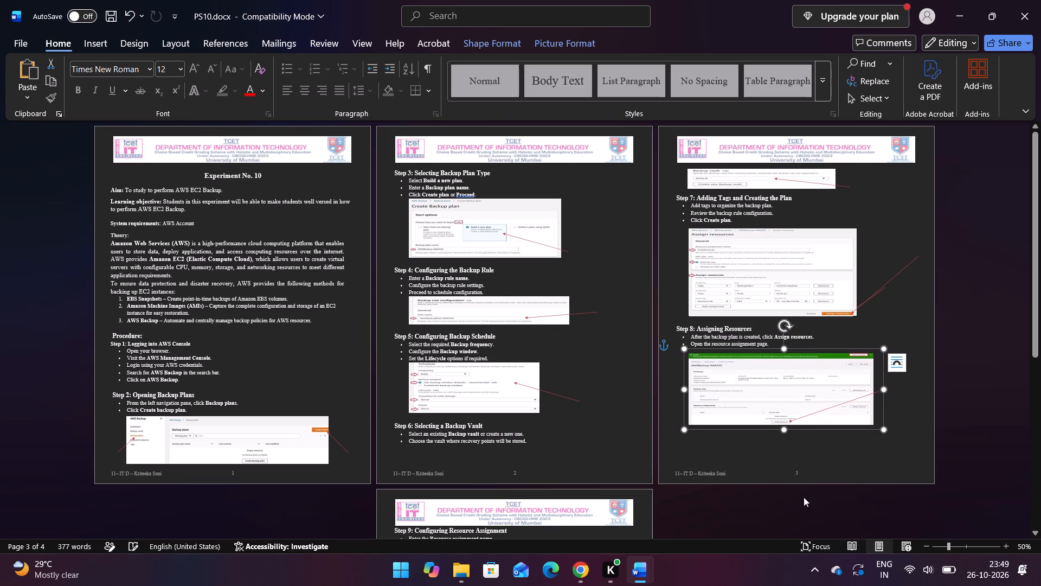
pyautogui.click(785, 514)
# Insert one blank line between page 4's banner and the "Step 9: Configuring Resource Assignment" heading.
pyautogui.scroll(-3, 785, 514)
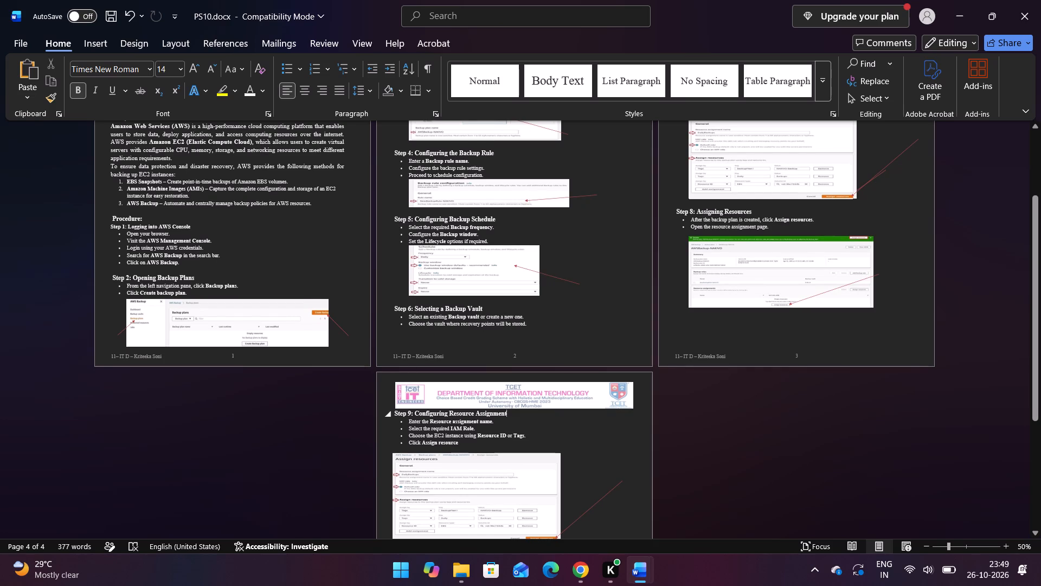
pyautogui.hscroll(1, 397, 412)
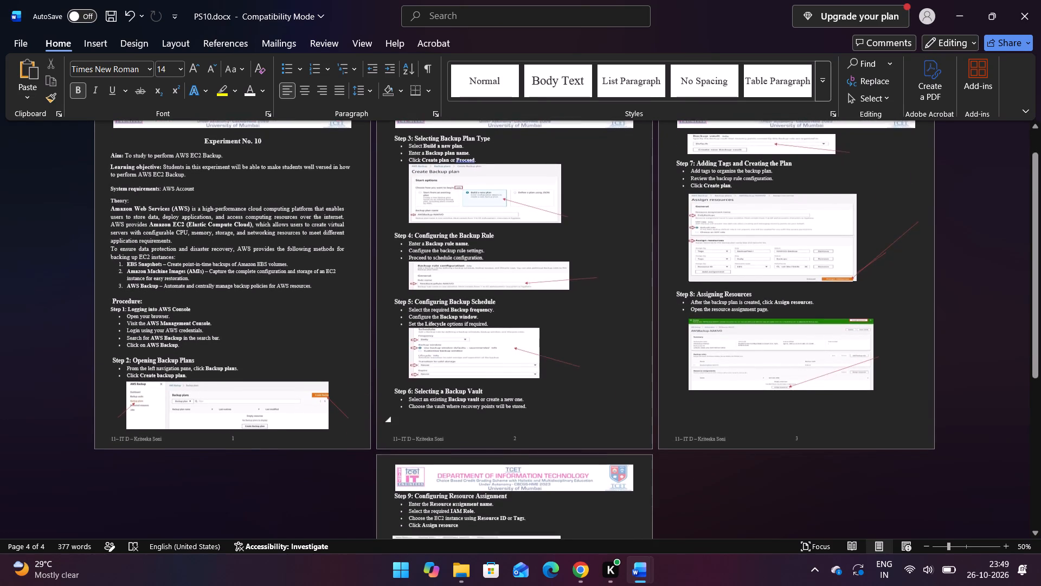
pyautogui.hscroll(1, 397, 412)
pyautogui.click(394, 460)
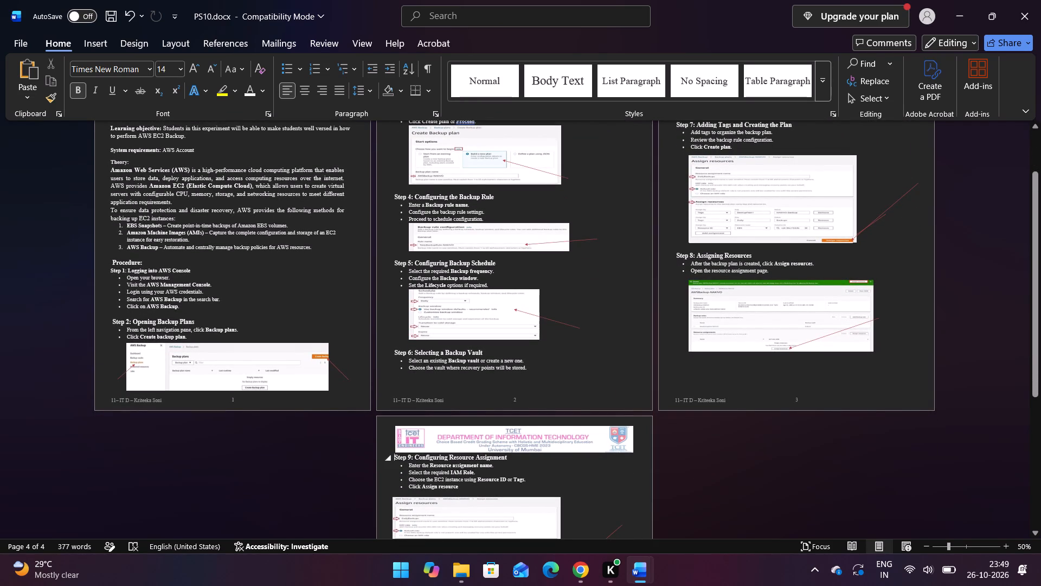
pyautogui.press('Return')
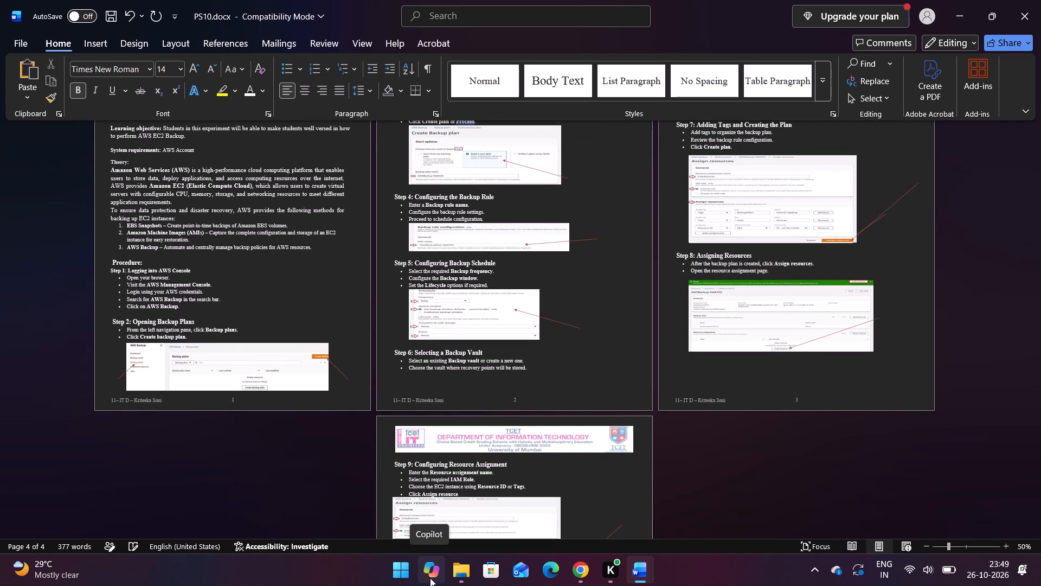
# Move the Step 9 and Step 10 pictures on page 4 slightly down to leave gaps beneath their bullets.
pyautogui.scroll(-2, 561, 516)
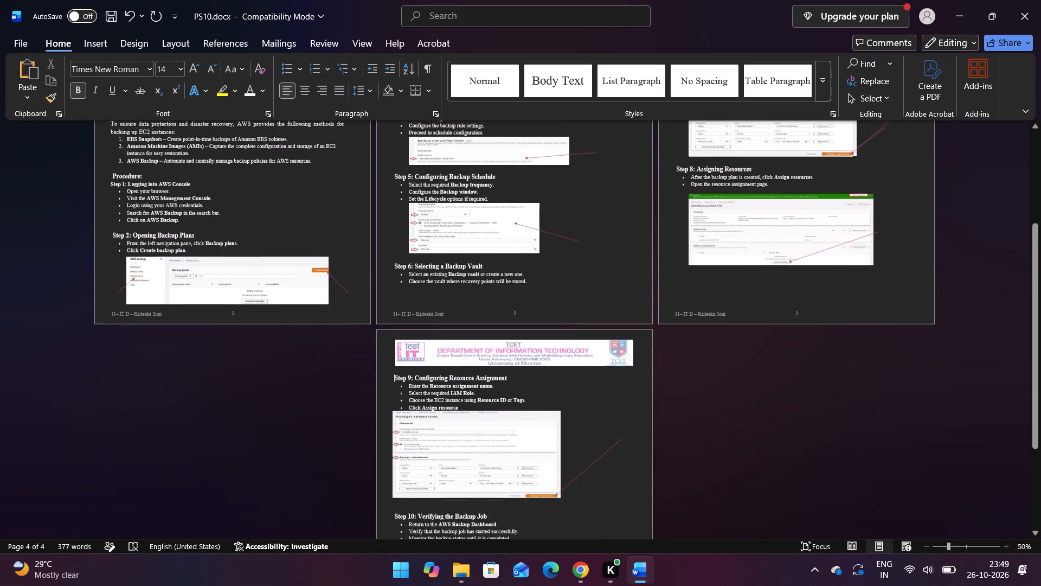
pyautogui.scroll(-3, 561, 516)
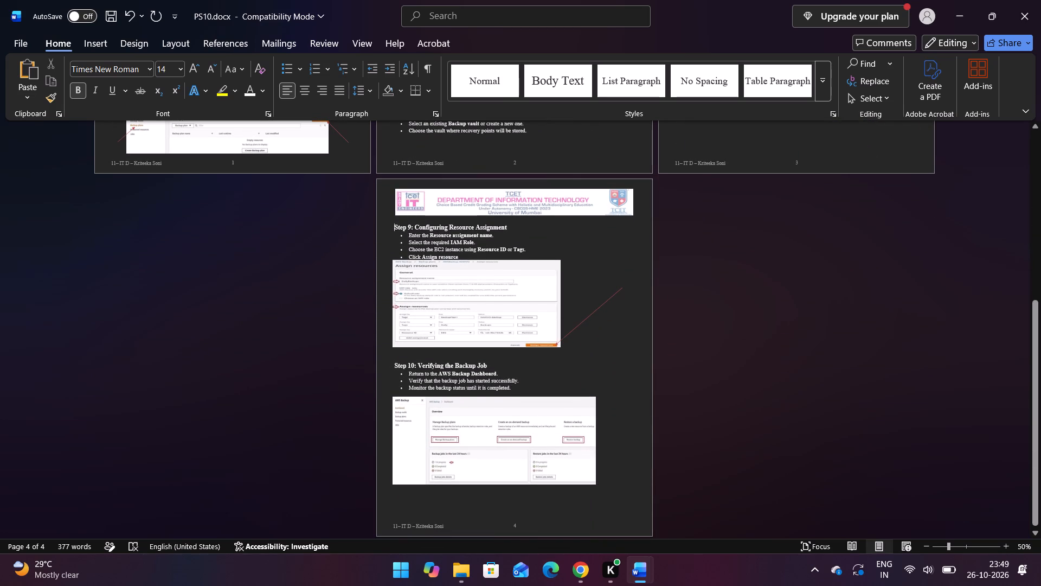
pyautogui.moveTo(475, 320); pyautogui.dragTo(475, 325)
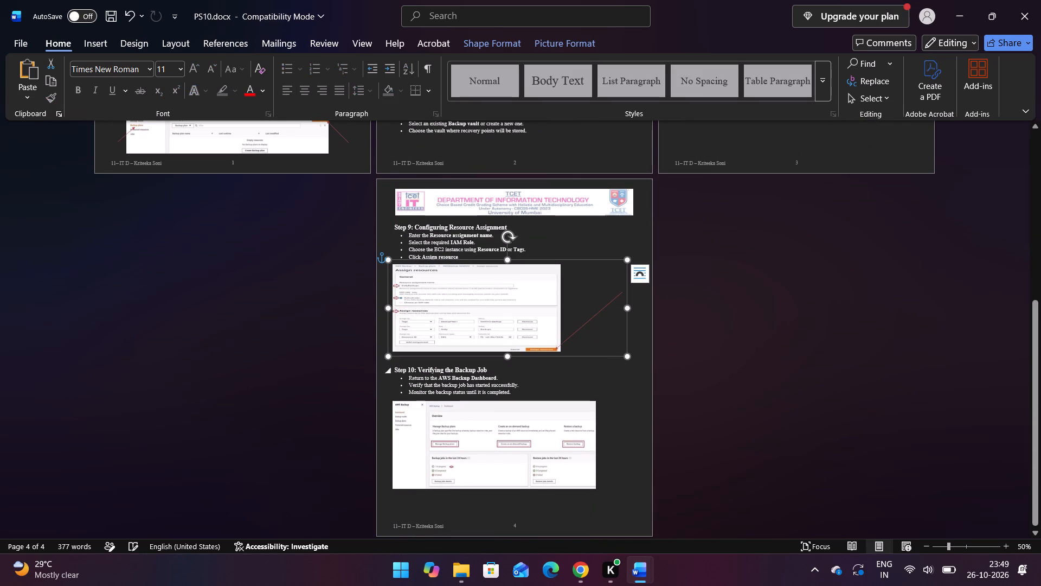
pyautogui.click(460, 438)
pyautogui.moveTo(460, 438); pyautogui.dragTo(460, 445)
pyautogui.click(460, 445)
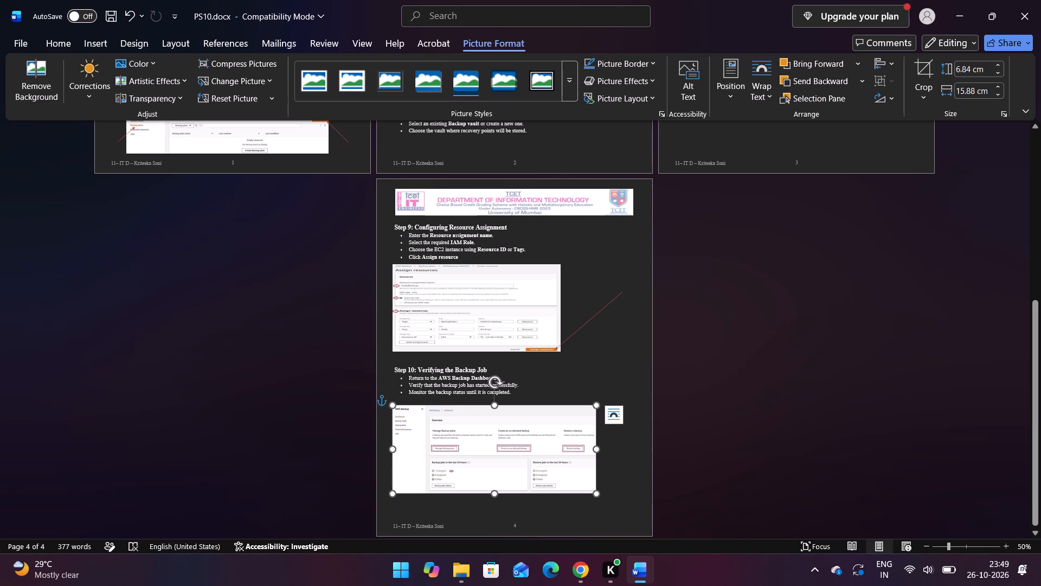
pyautogui.click(464, 317)
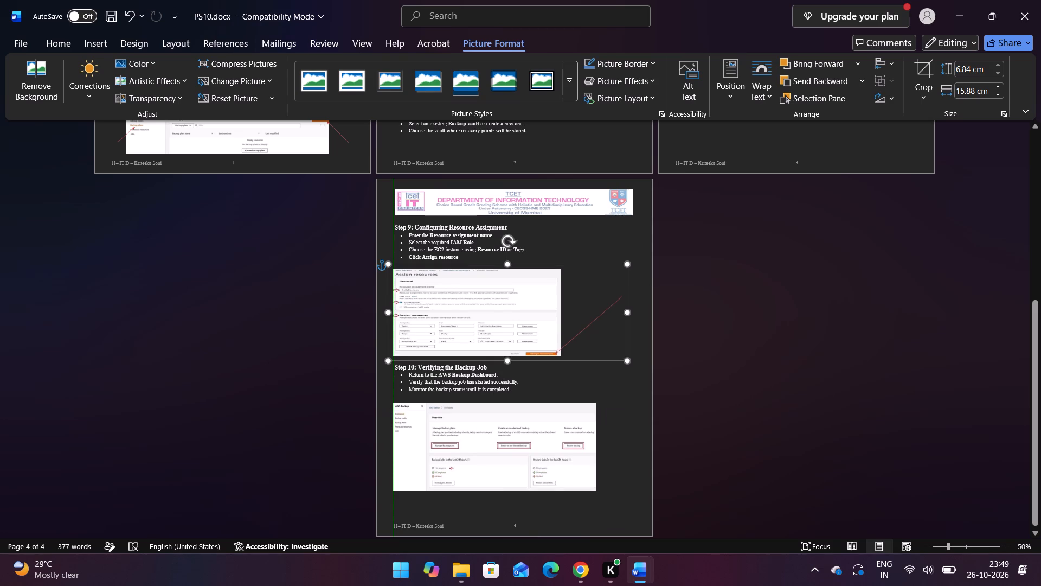
pyautogui.click(691, 326)
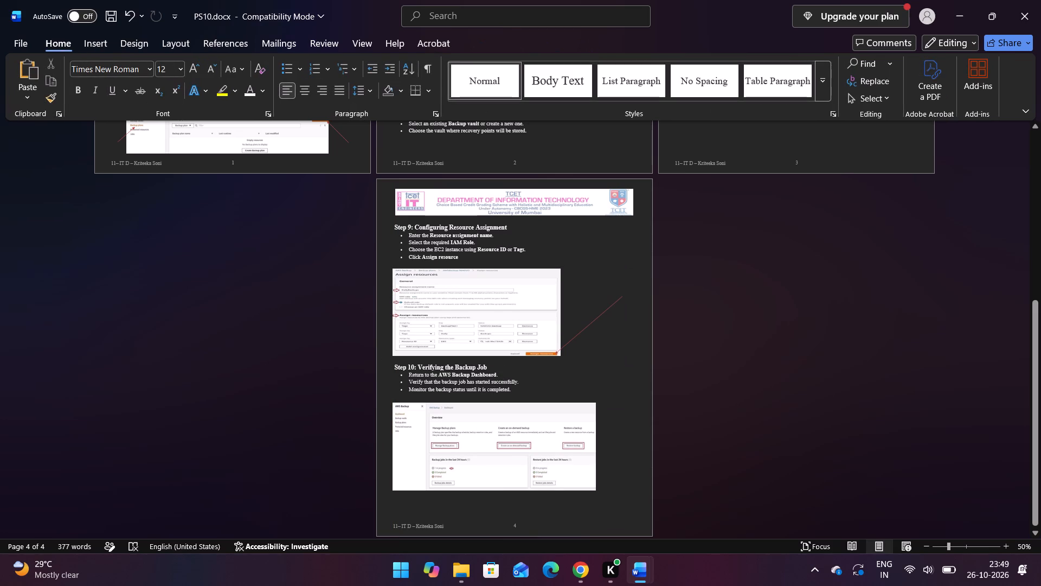
# Review the layout of all four pages, checking headings, pictures, banners and footers.
pyautogui.click(633, 463)
pyautogui.scroll(-5, 727, 387)
pyautogui.scroll(6, 727, 387)
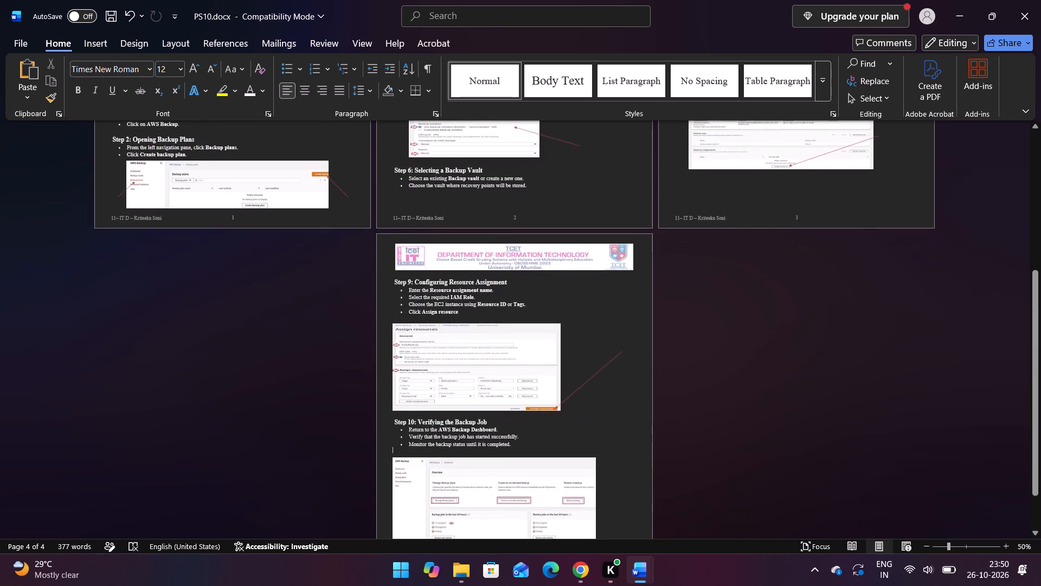
pyautogui.scroll(11, 727, 387)
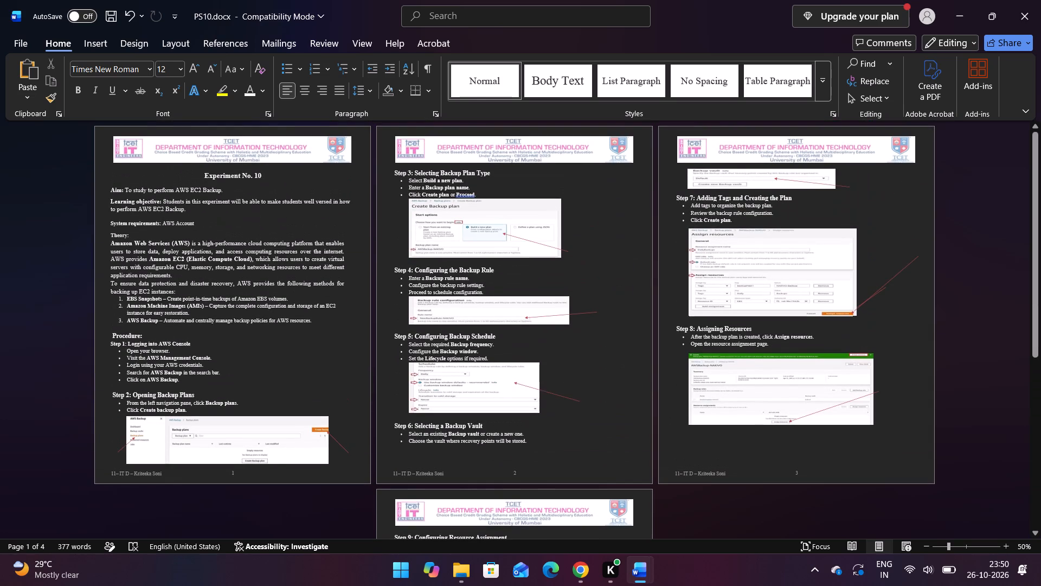
pyautogui.scroll(-5, 727, 387)
pyautogui.scroll(2, 727, 387)
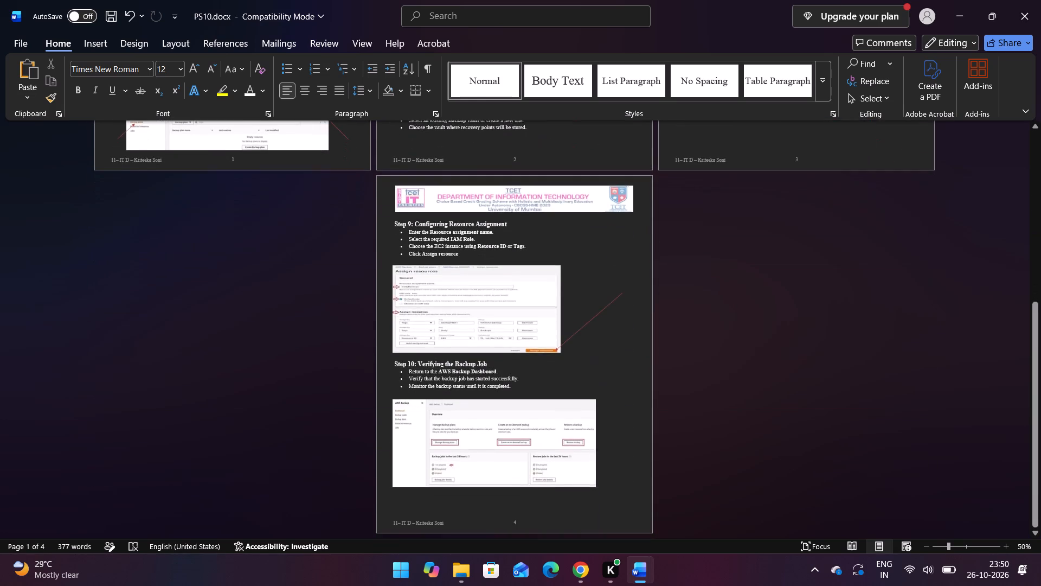
pyautogui.scroll(11, 727, 387)
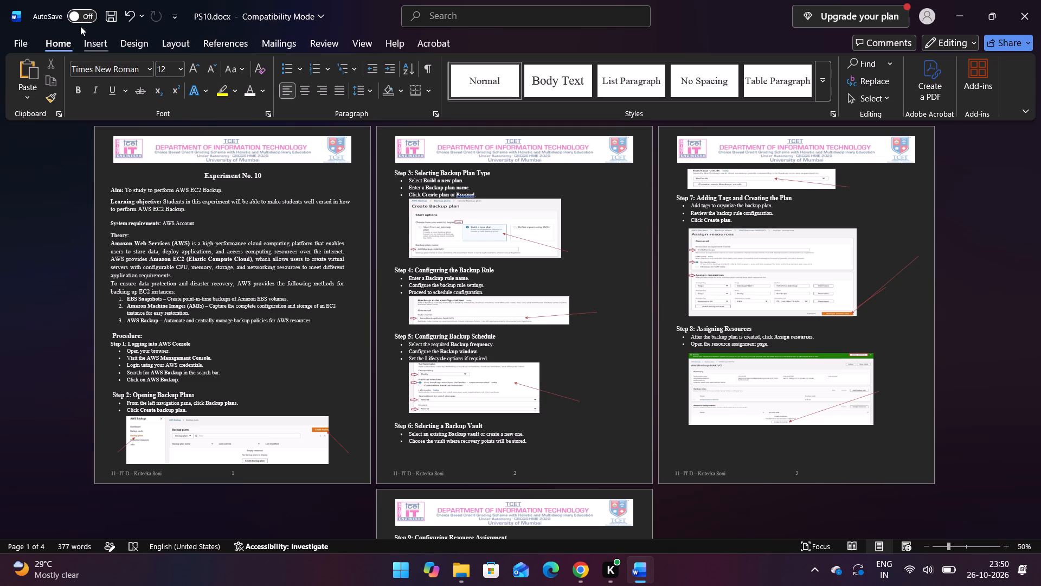
# Save PS10.docx and close its window.
pyautogui.click(116, 9)
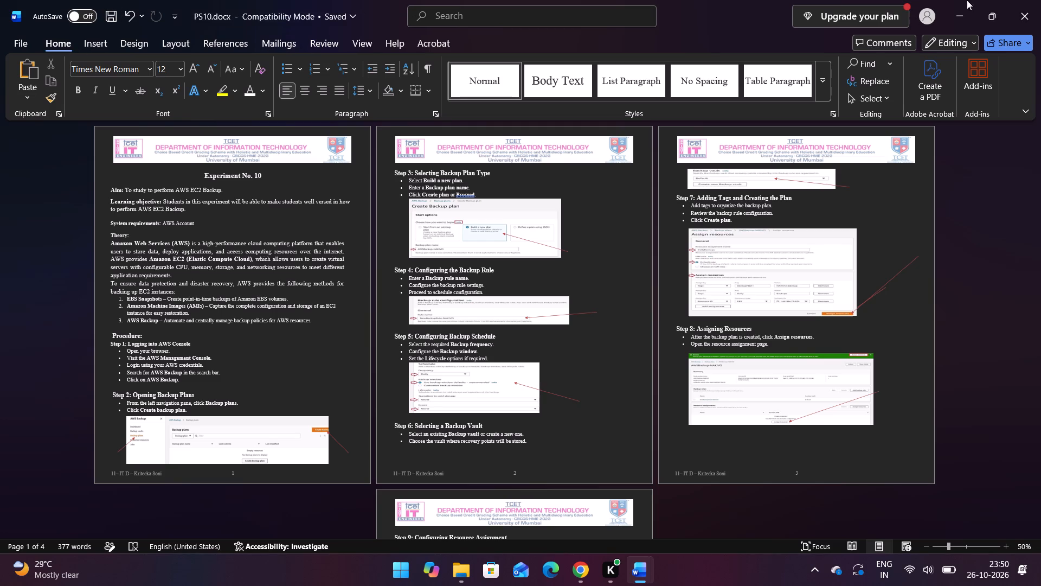
pyautogui.click(1027, 0)
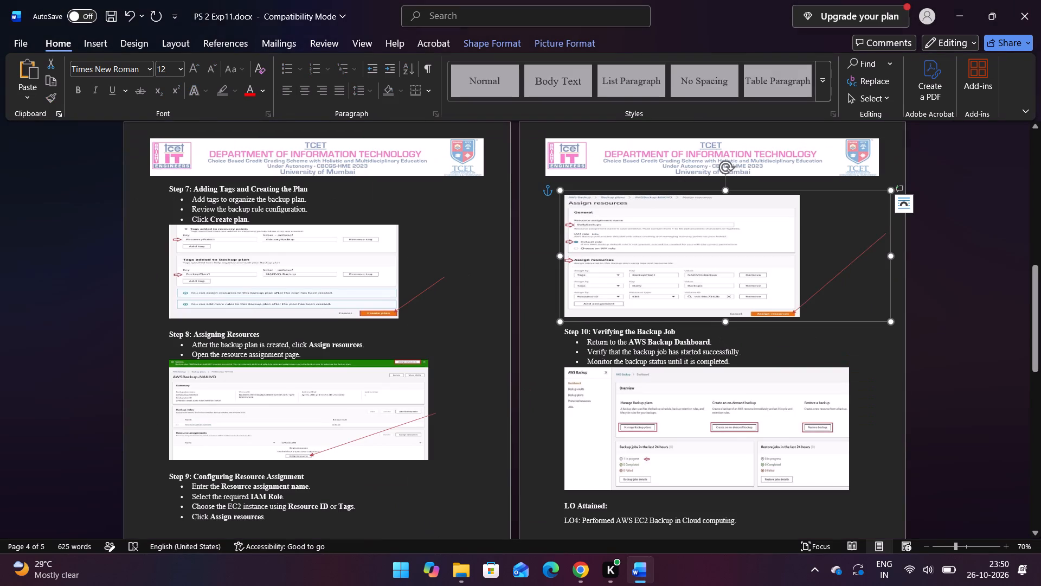
# Switch to File Explorer, find PS10.docx in the Downloads folder and open its file name for editing.
pyautogui.click(463, 574)
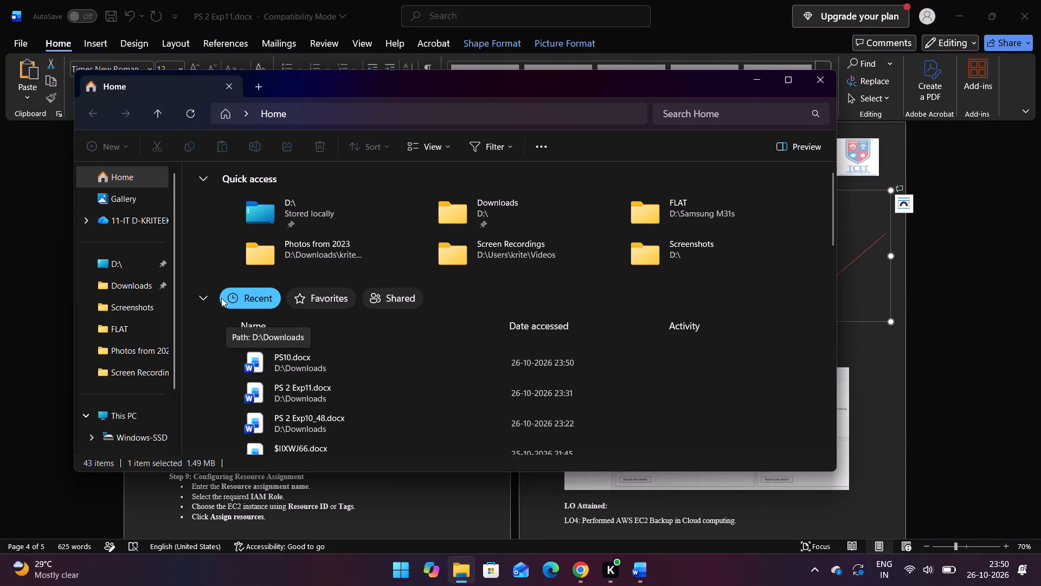
pyautogui.click(149, 283)
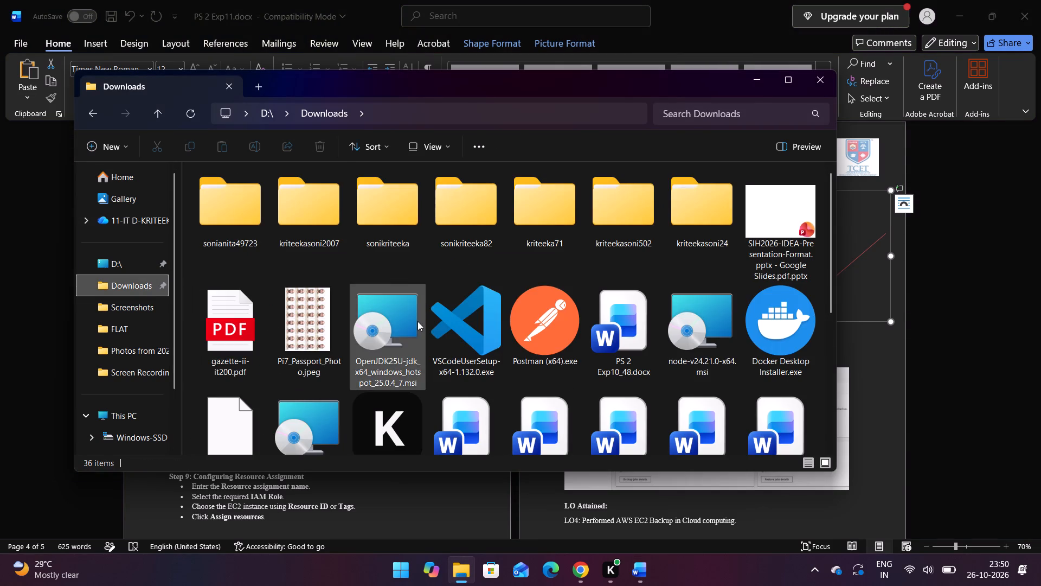
pyautogui.scroll(-6, 417, 321)
pyautogui.click(456, 384)
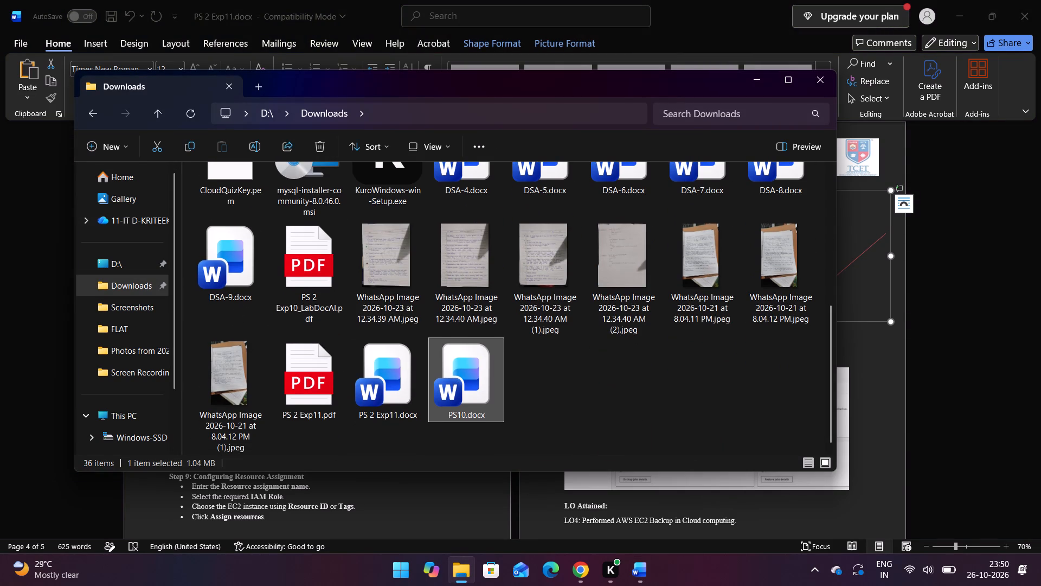
pyautogui.click(257, 146)
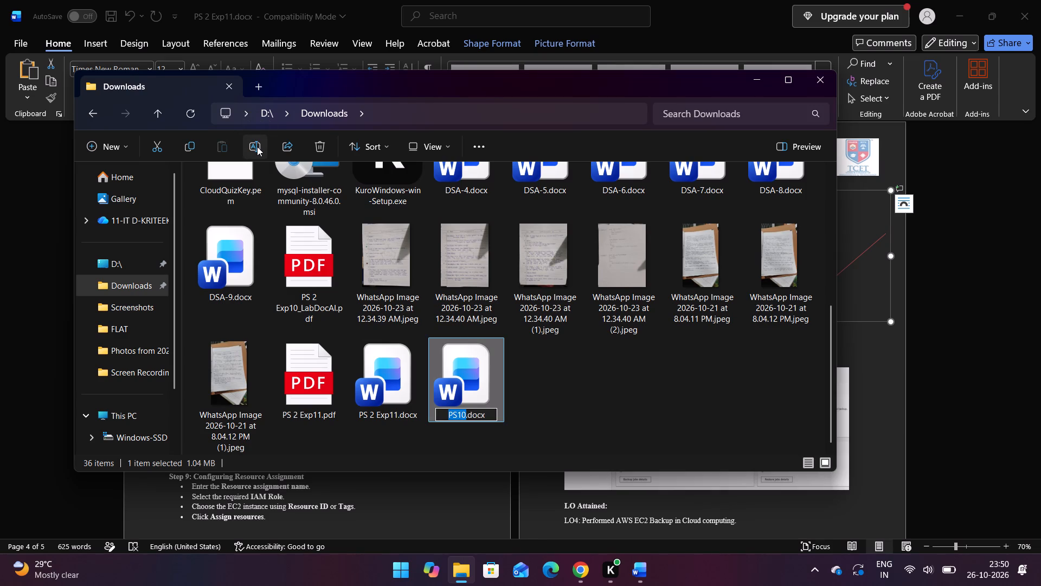
# Rename the PS10.docx file as PS11.docx.
pyautogui.press('Right')
pyautogui.press('BackSpace')
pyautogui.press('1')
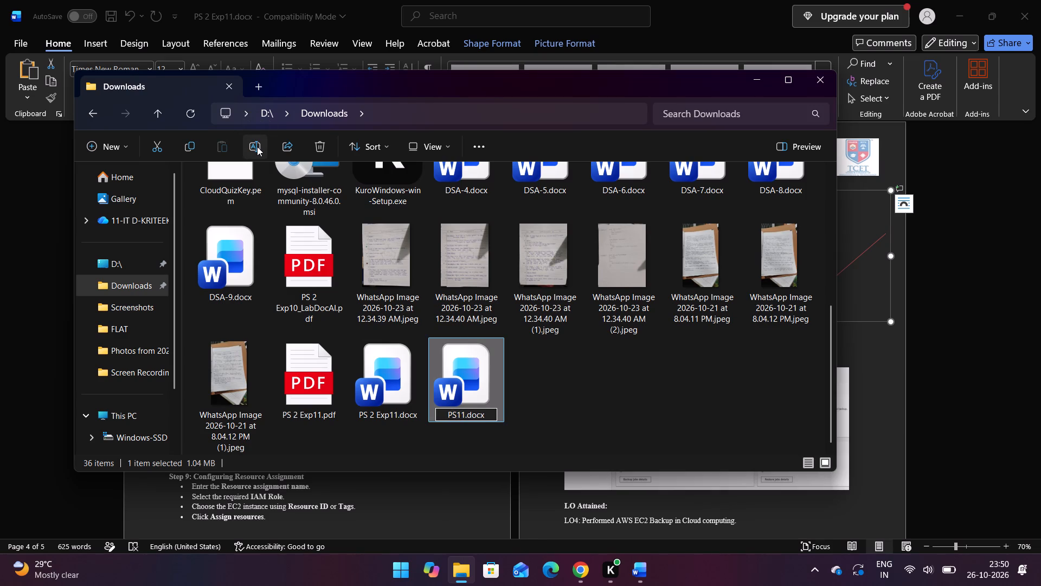
pyautogui.click(529, 384)
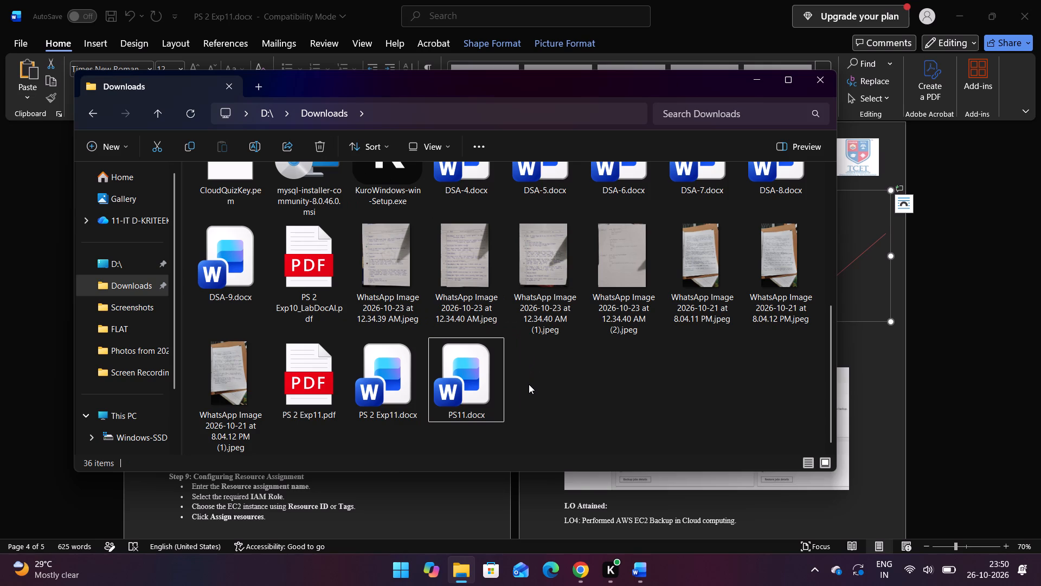
# Copy the PS11.docx file from Downloads and minimise File Explorer to return to the PS 2 Exp11 document.
pyautogui.click(455, 375)
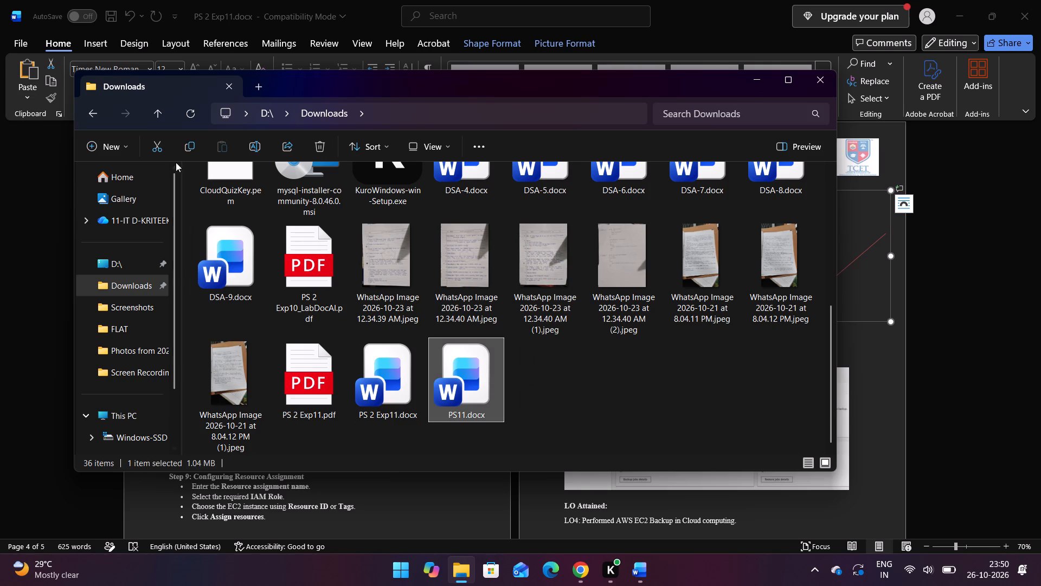
pyautogui.click(183, 144)
pyautogui.click(756, 78)
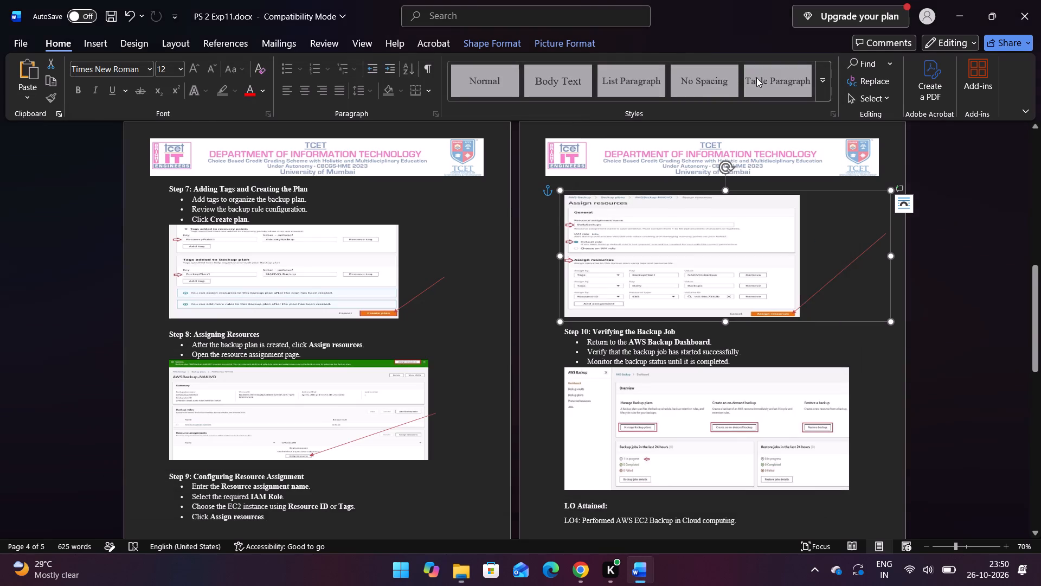